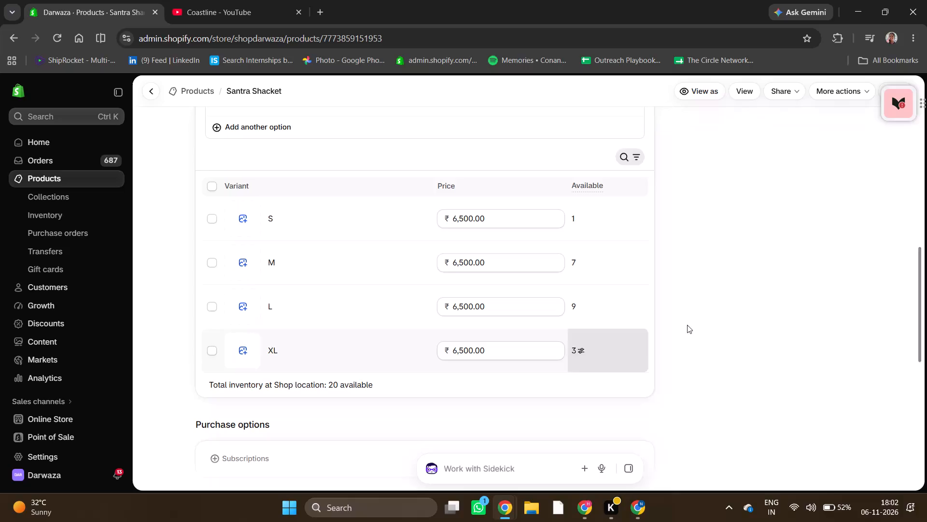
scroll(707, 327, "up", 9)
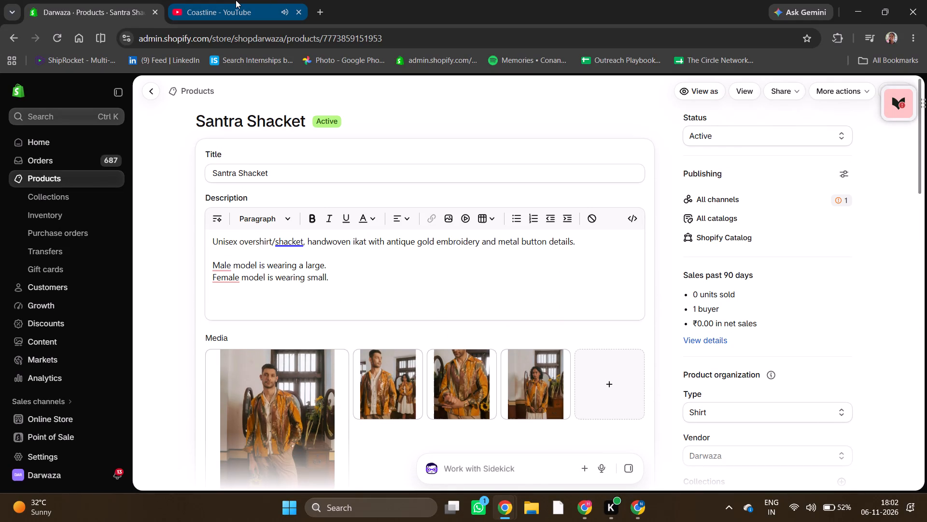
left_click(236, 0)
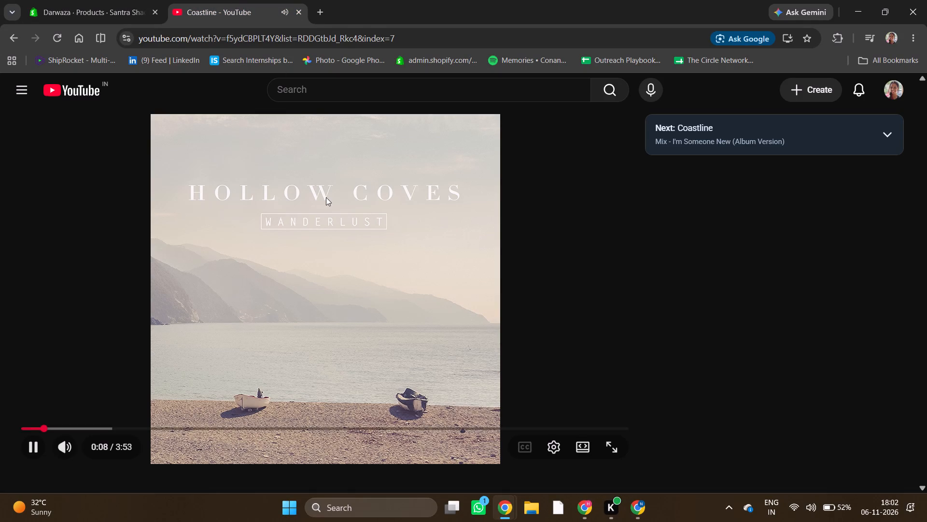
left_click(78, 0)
Set the available quantity of the Santra Shacket's M variant to 6 at Shop location.
scroll(428, 302, "down", 2)
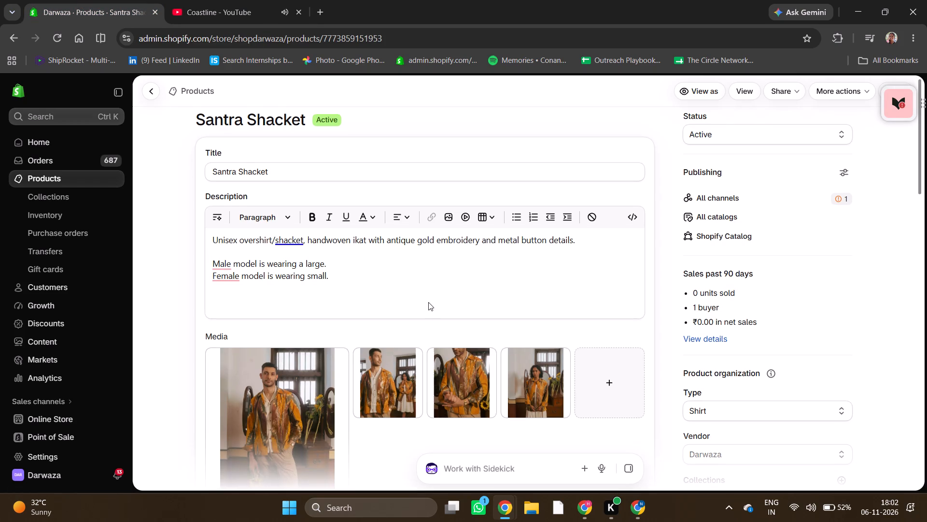
scroll(428, 302, "down", 7)
scroll(428, 302, "up", 1)
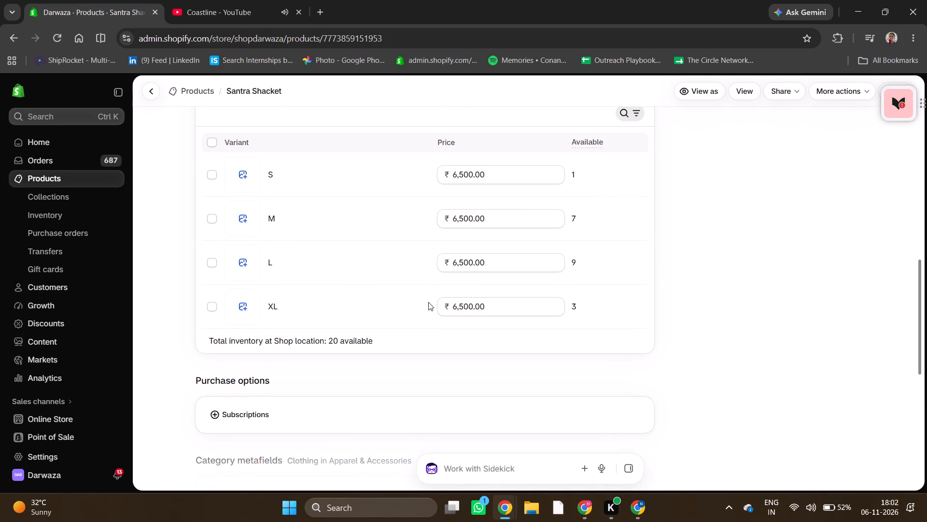
scroll(428, 302, "up", 1)
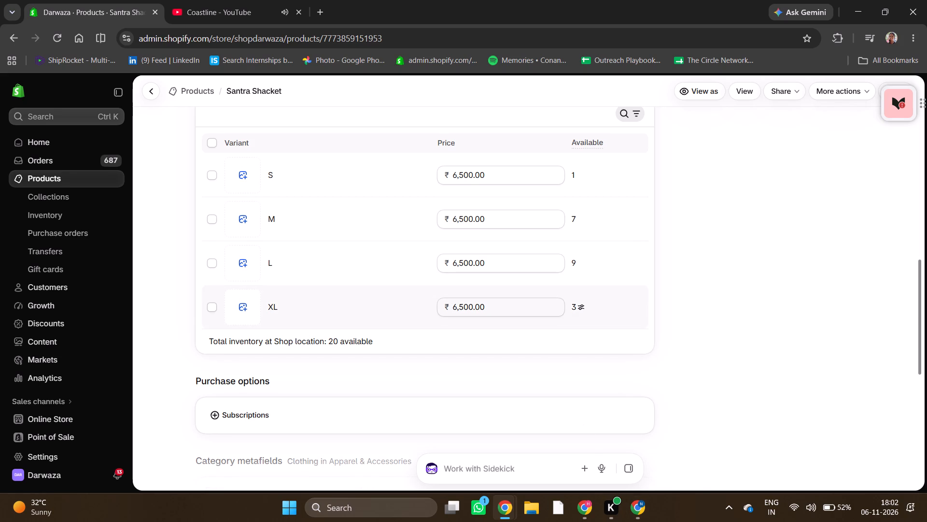
left_click(580, 220)
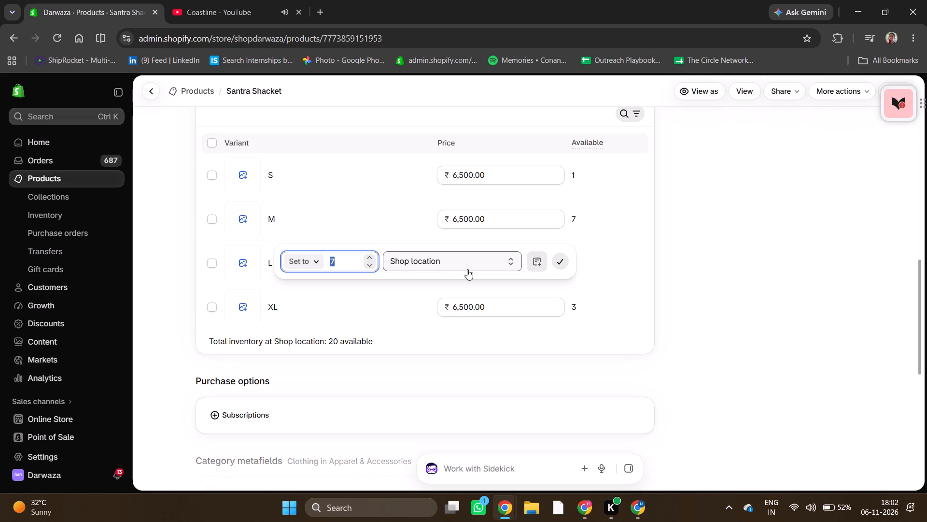
left_click(369, 264)
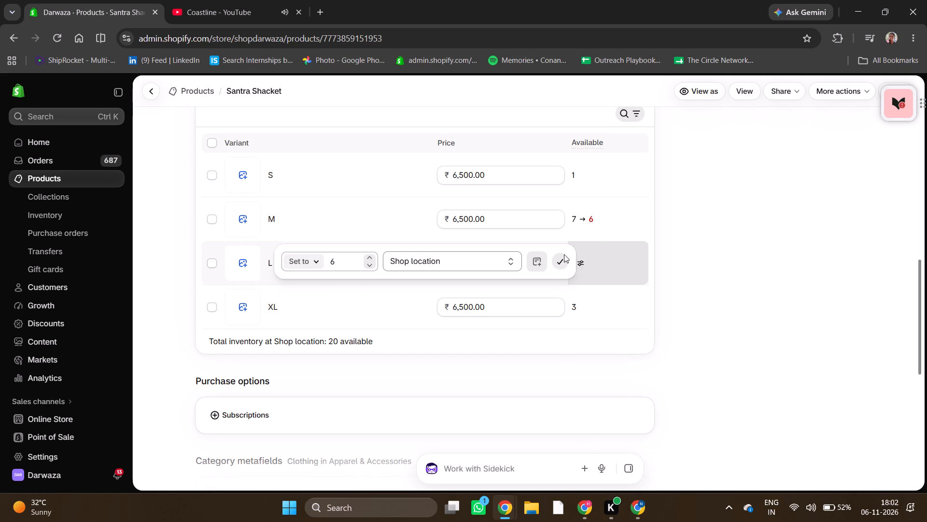
left_click(560, 260)
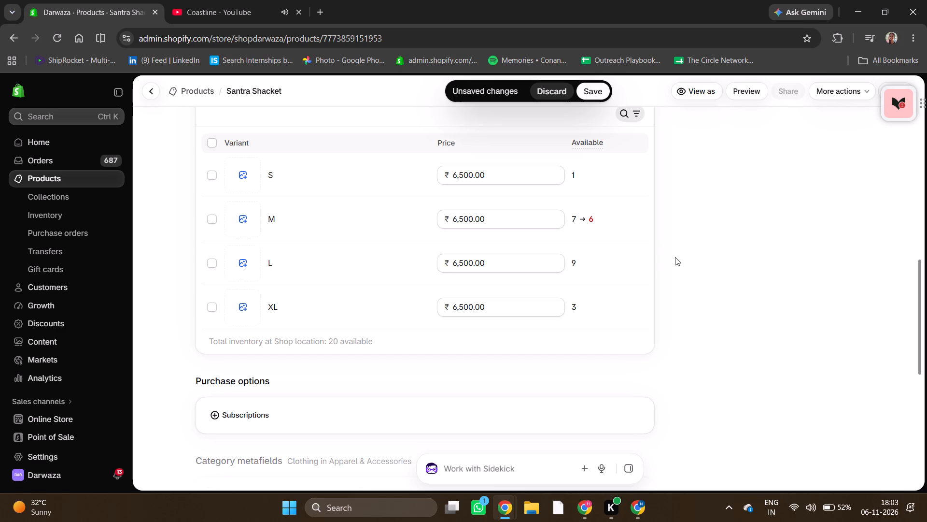
Open the S variant's available quantity for adjustment and save the Santra Shacket's changes.
left_click(578, 174)
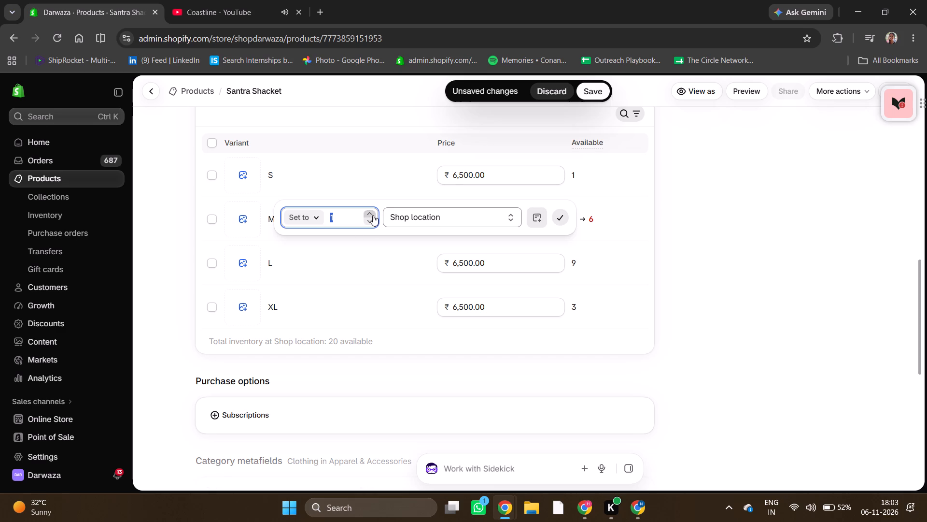
left_click(373, 215)
left_click(592, 89)
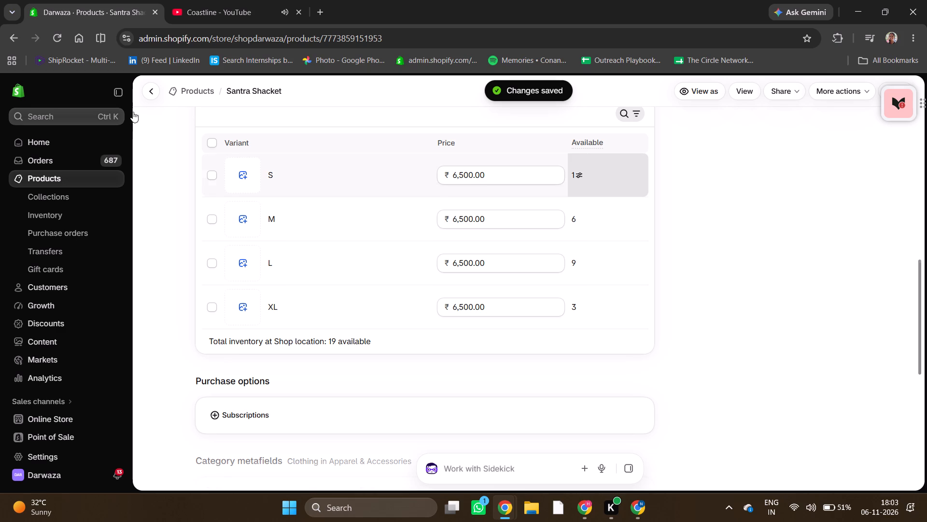
Return to the product list and clear the "santra" search.
left_click(151, 96)
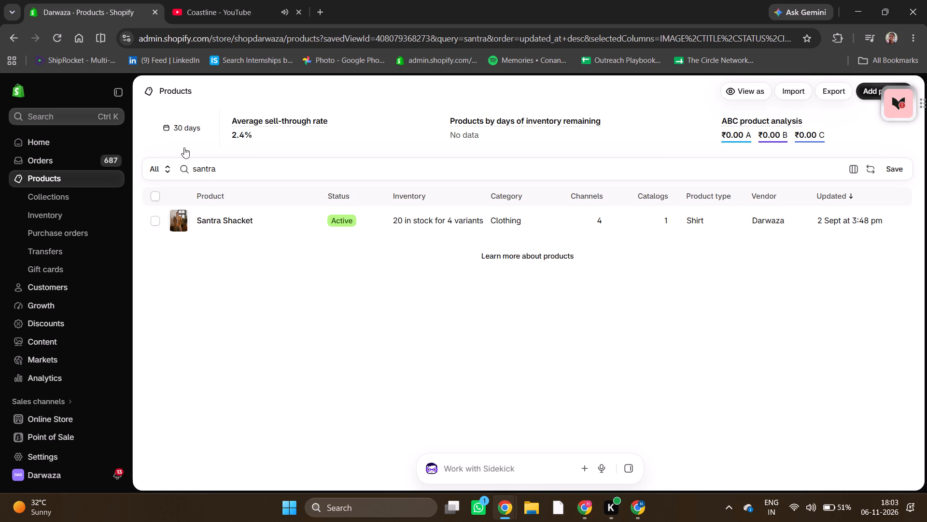
triple_click(232, 166)
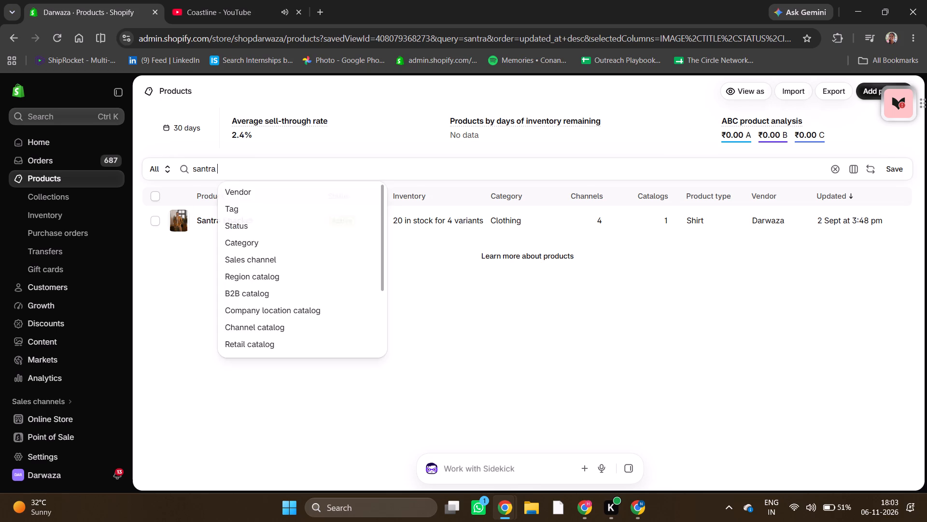
key("BackSpace")
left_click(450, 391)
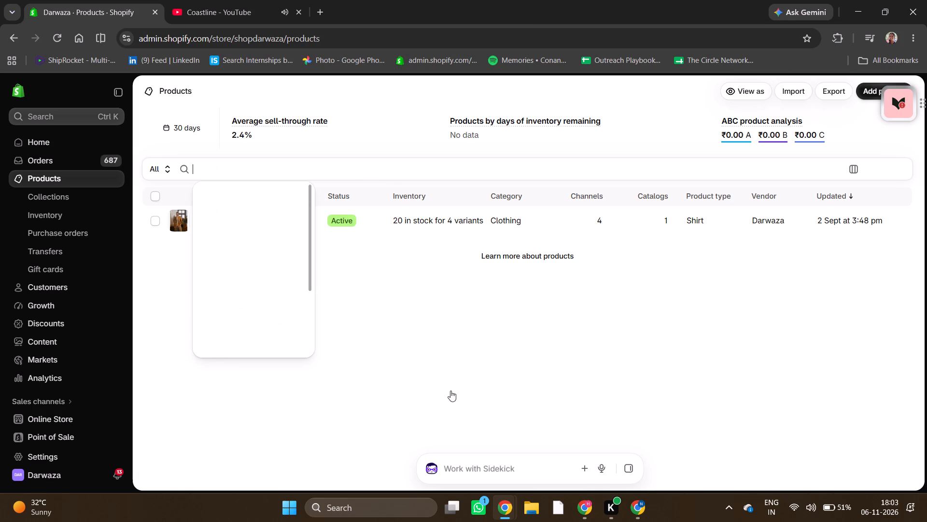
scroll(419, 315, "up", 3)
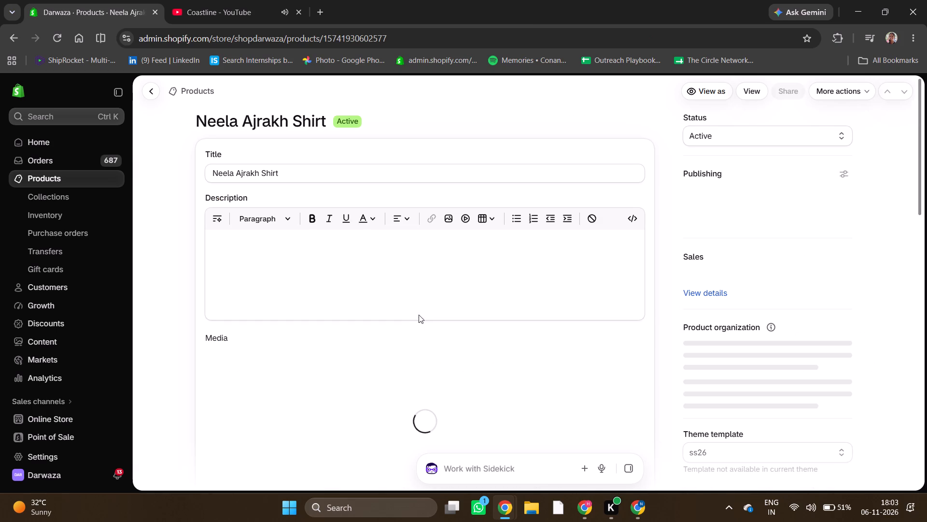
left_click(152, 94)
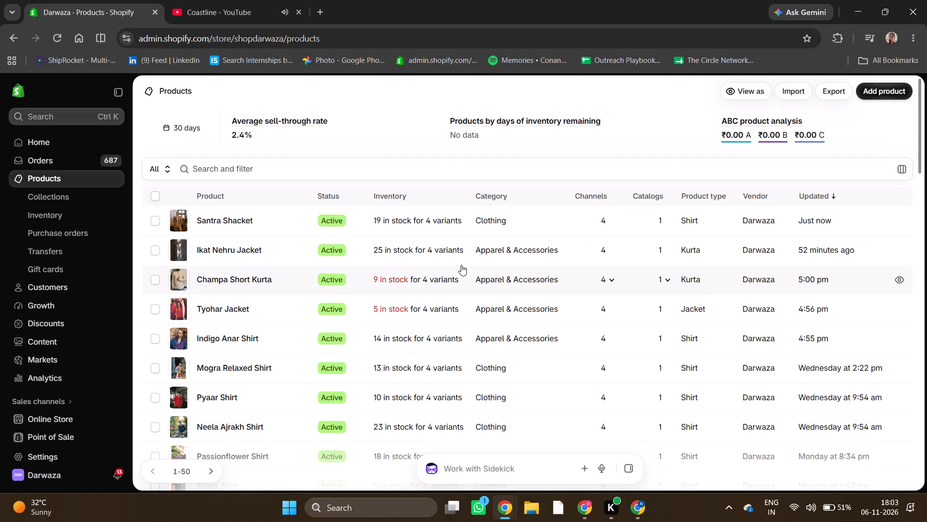
Open the Mogra Relaxed Shirt from the product list and go to its size variants.
scroll(461, 265, "down", 4)
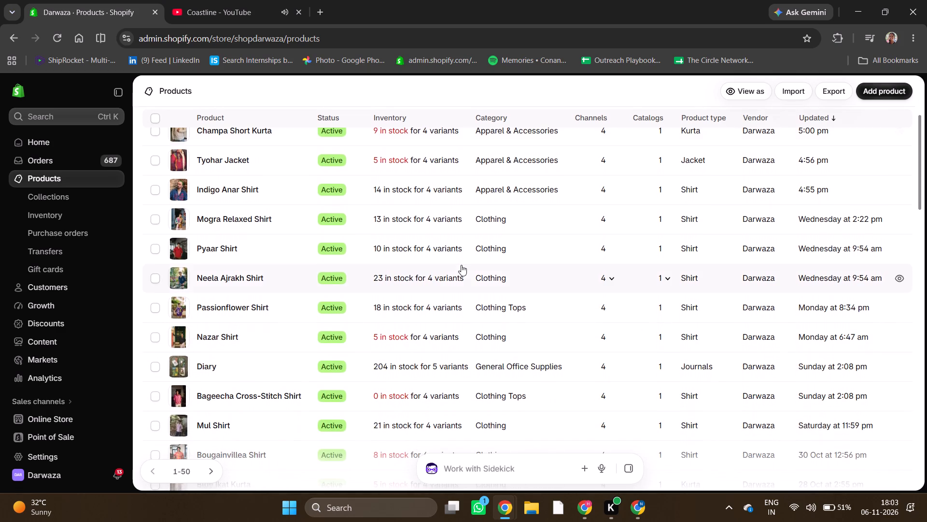
scroll(461, 265, "down", 2)
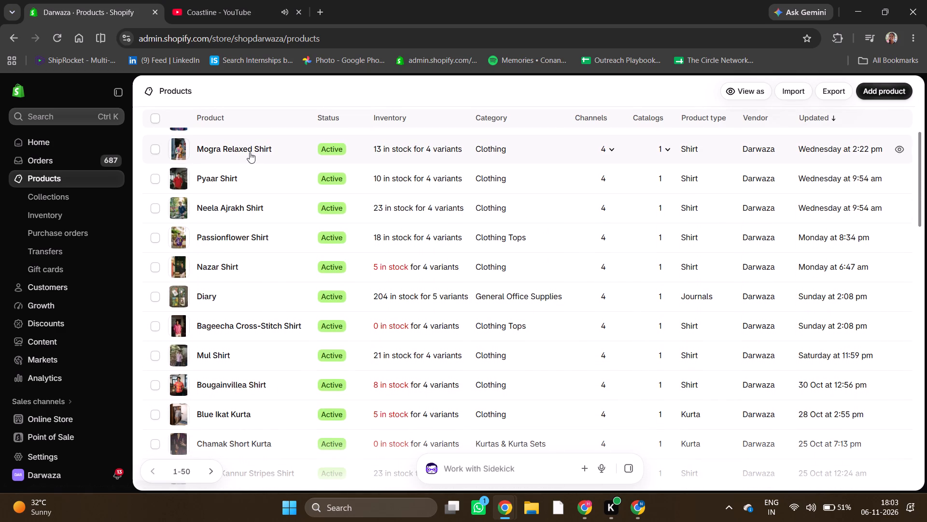
left_click(249, 149)
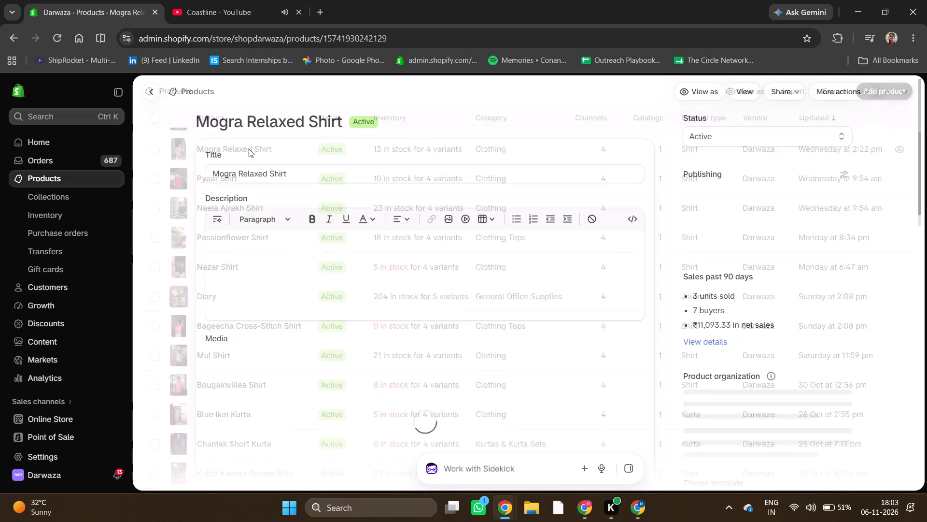
scroll(363, 333, "down", 1)
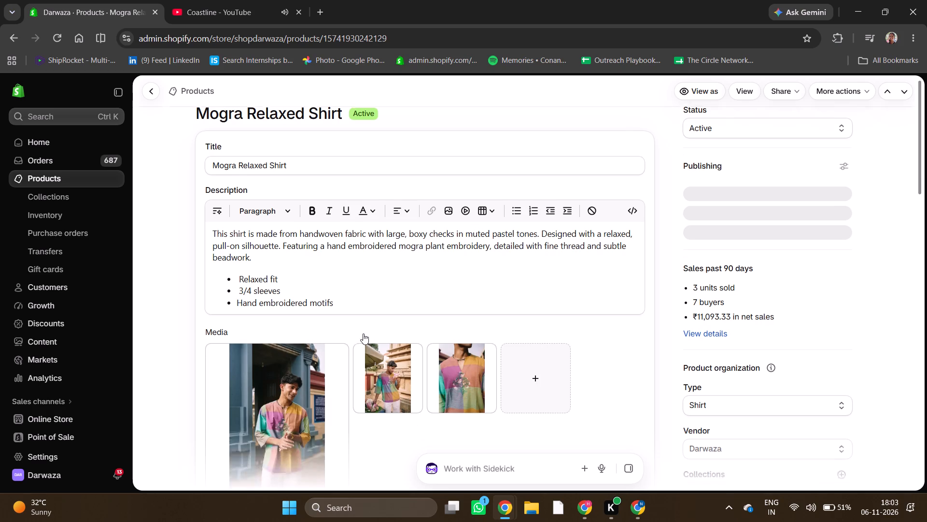
scroll(363, 333, "down", 4)
scroll(363, 333, "up", 1)
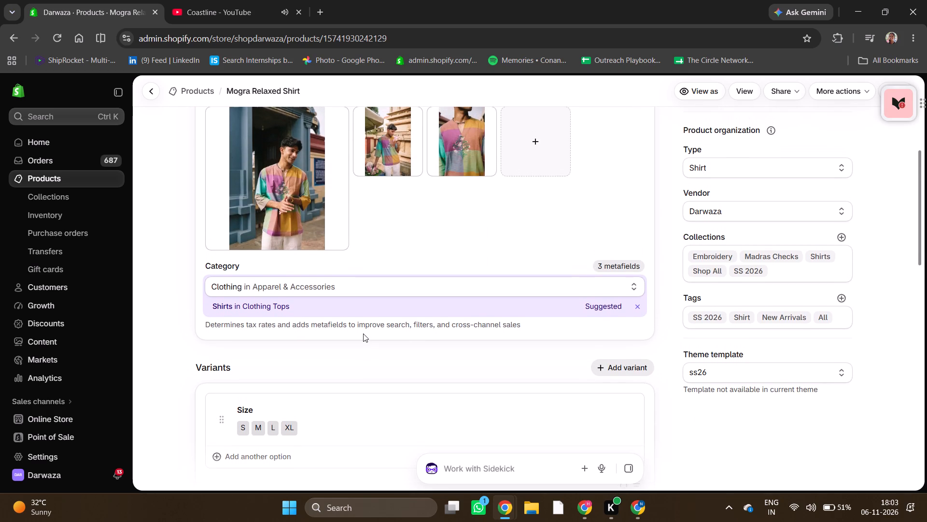
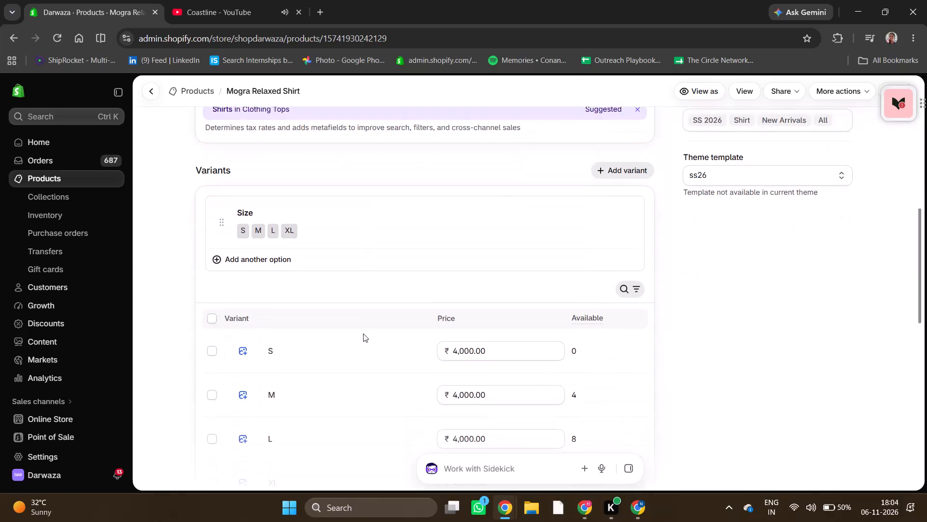
Check the available quantities of the Mogra Relaxed Shirt's S, M, L and XL variants.
scroll(363, 333, "down", 2)
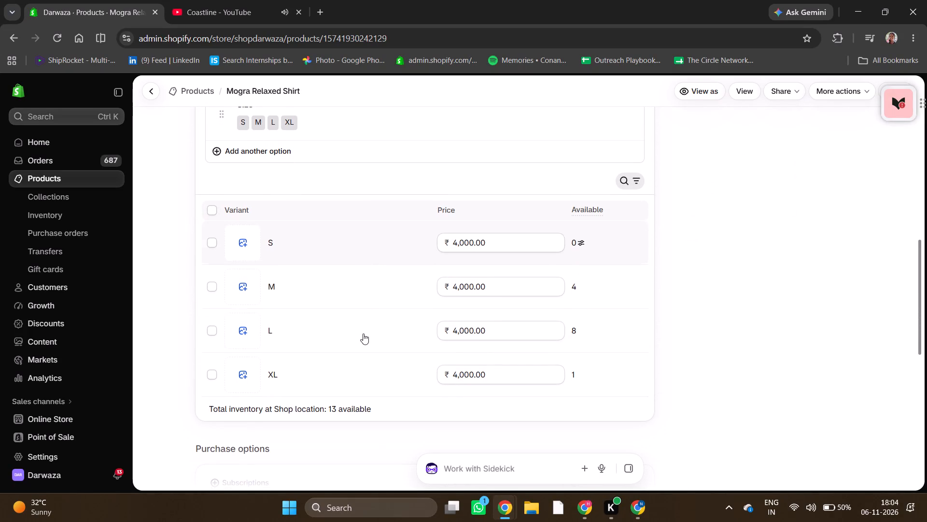
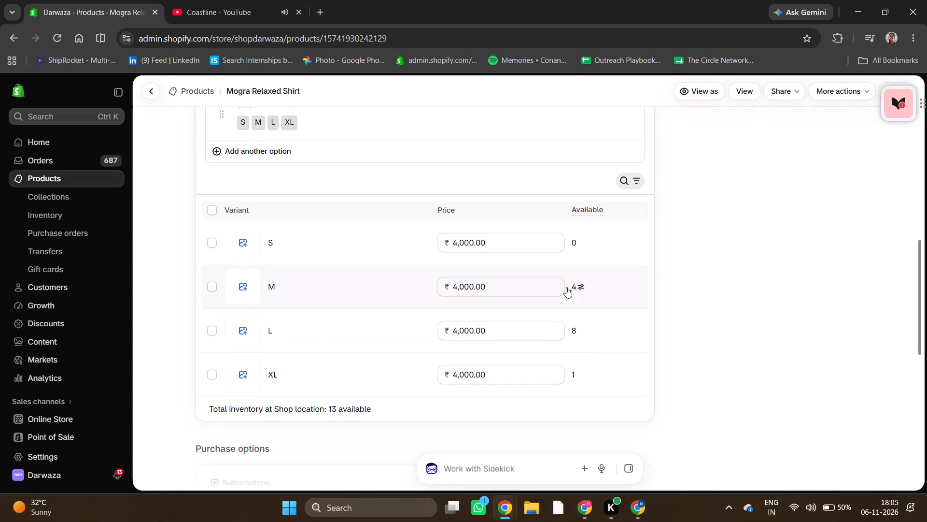
Set the Mogra Relaxed Shirt's size M available quantity to 3 at Shop location.
left_click(577, 291)
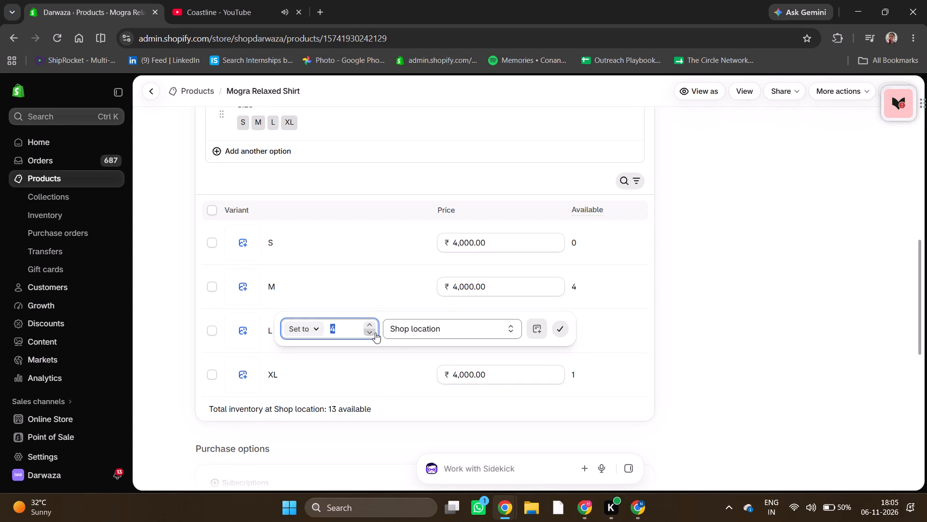
left_click(375, 333)
left_click(562, 330)
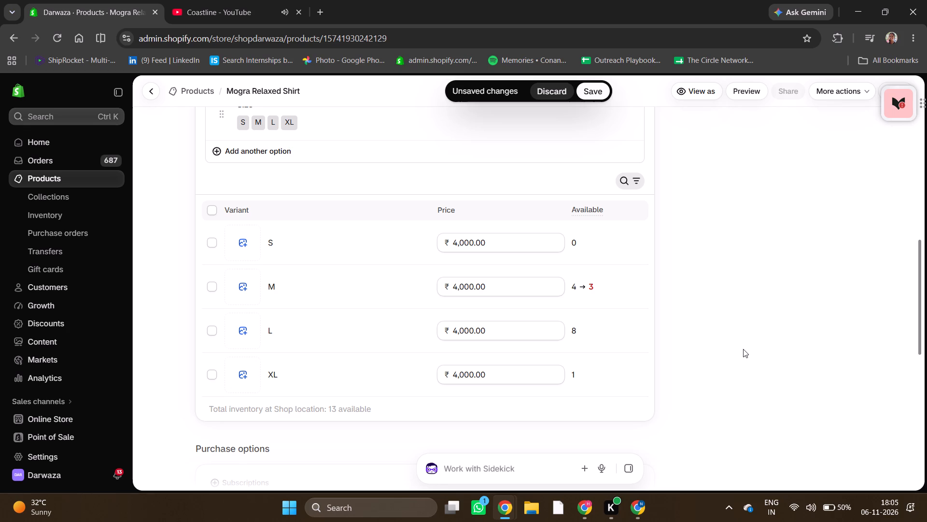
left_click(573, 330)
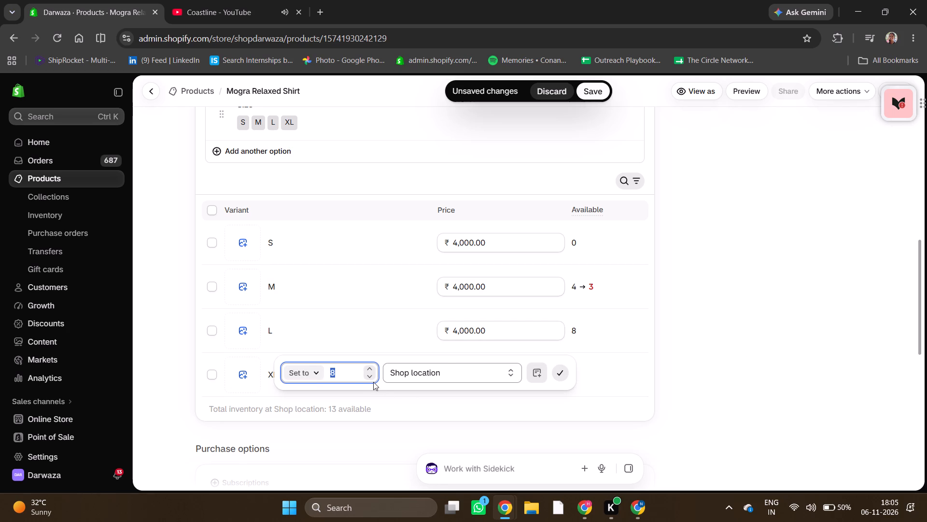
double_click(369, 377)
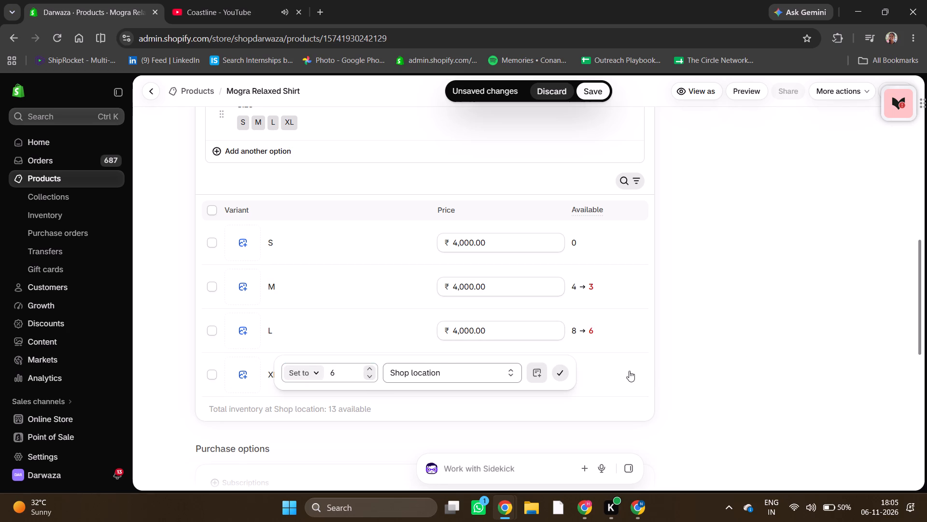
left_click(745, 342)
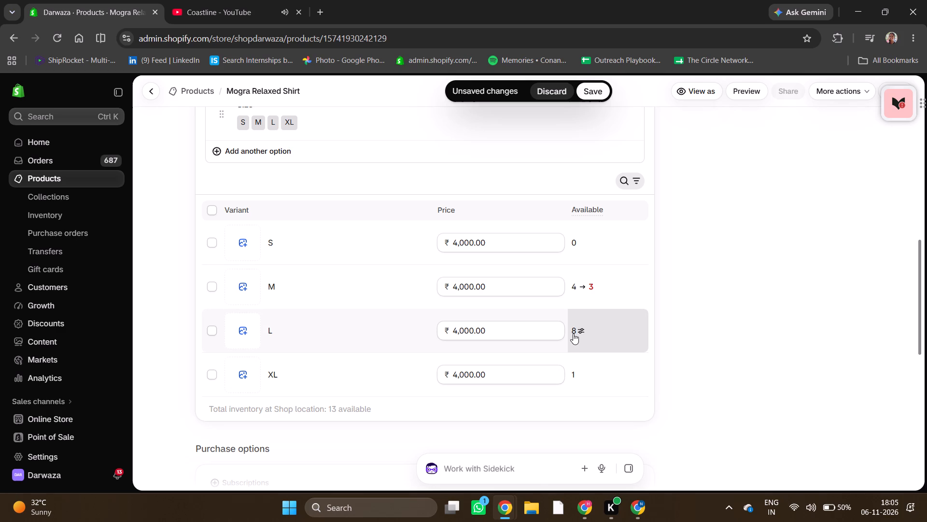
Set the Mogra Relaxed Shirt's size L available quantity to 6 at Shop location.
left_click(573, 333)
double_click(374, 377)
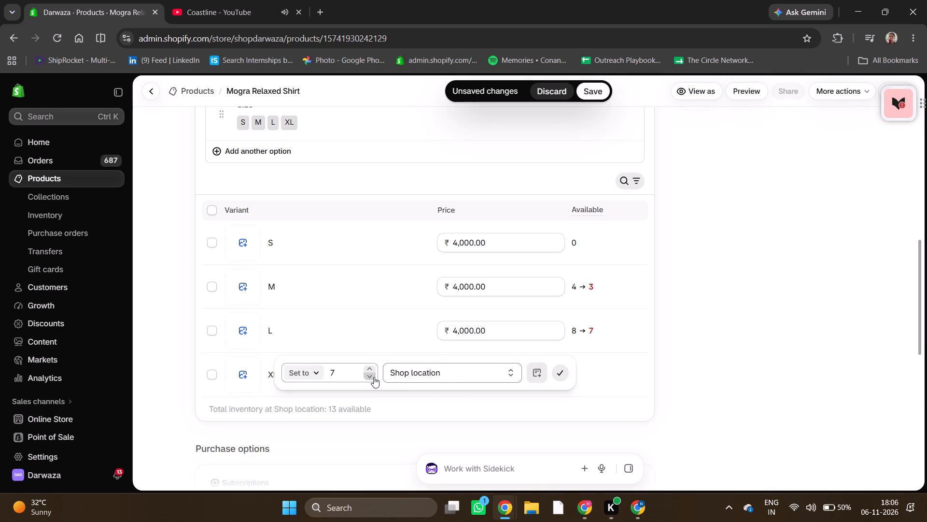
left_click(564, 373)
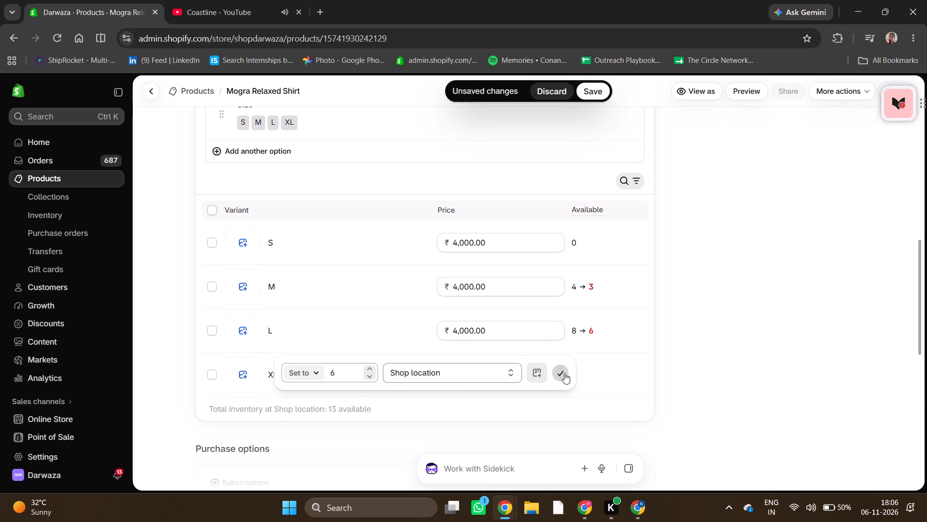
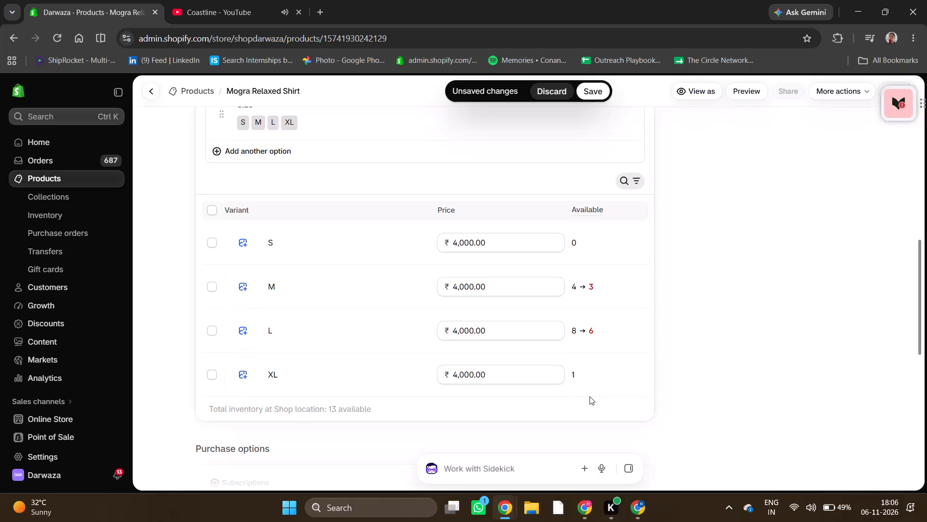
Set the Mogra Relaxed Shirt's size XL available quantity to 0 at Shop location and save the product's stock changes.
left_click(577, 374)
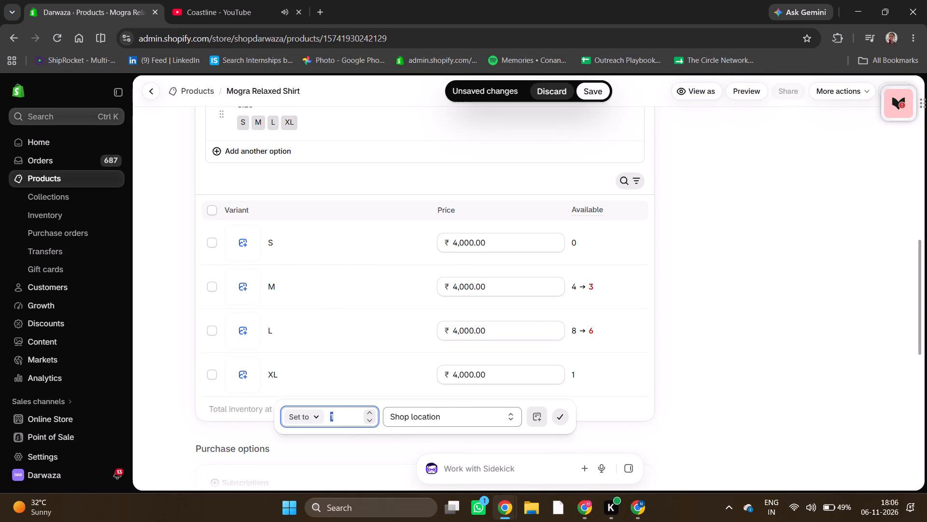
left_click(367, 422)
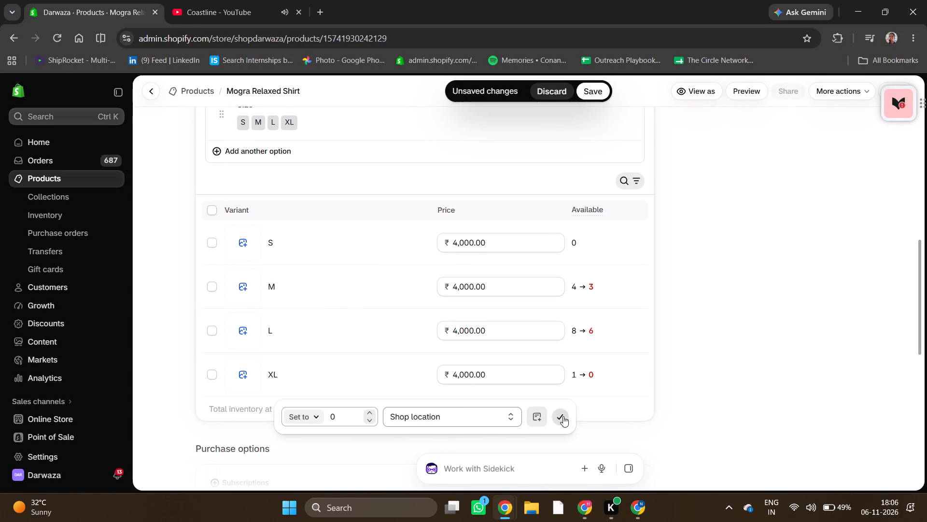
left_click(563, 416)
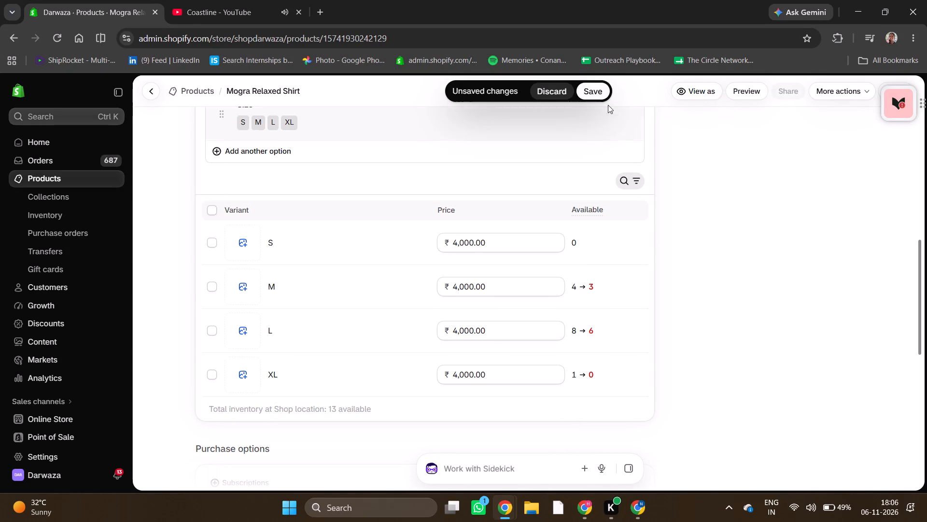
left_click(601, 95)
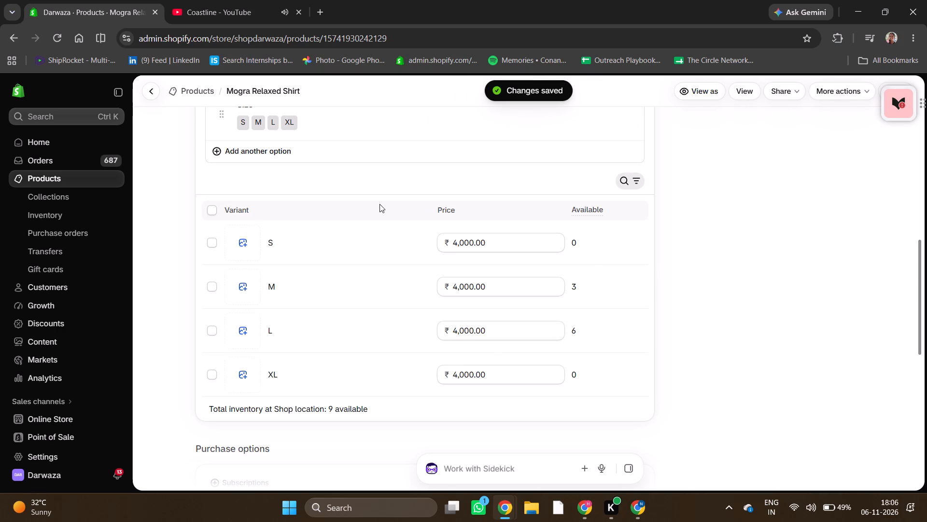
Return to the product list and open the Pyaar Shirt at its size variants and available quantities.
left_click(151, 95)
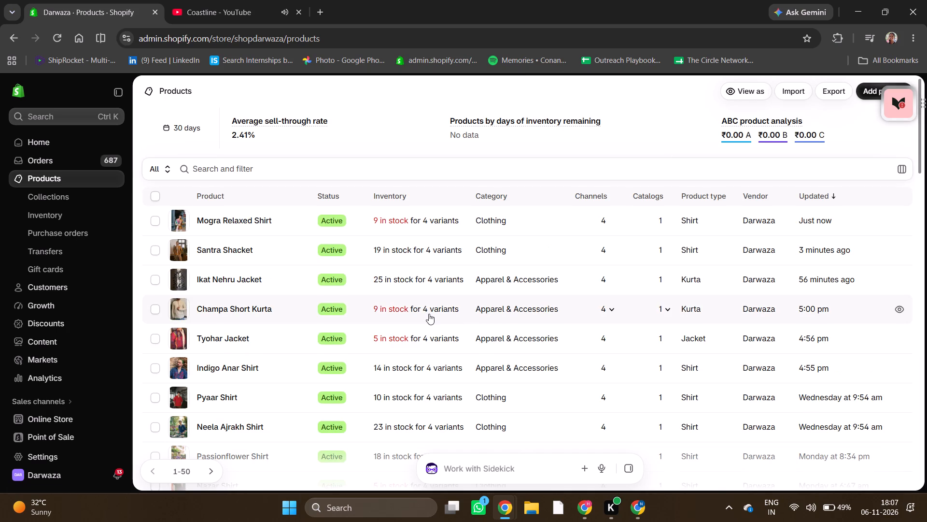
scroll(429, 314, "down", 4)
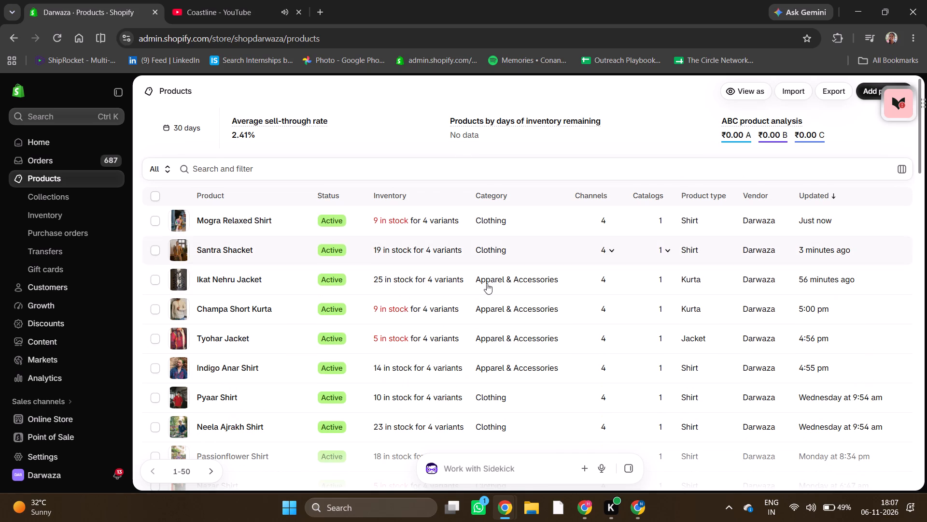
scroll(491, 319, "down", 1)
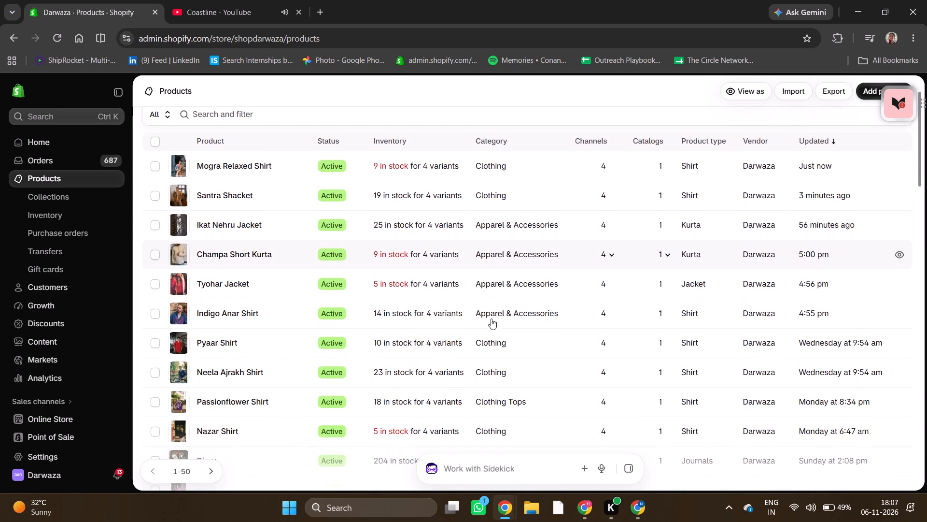
scroll(491, 319, "down", 1)
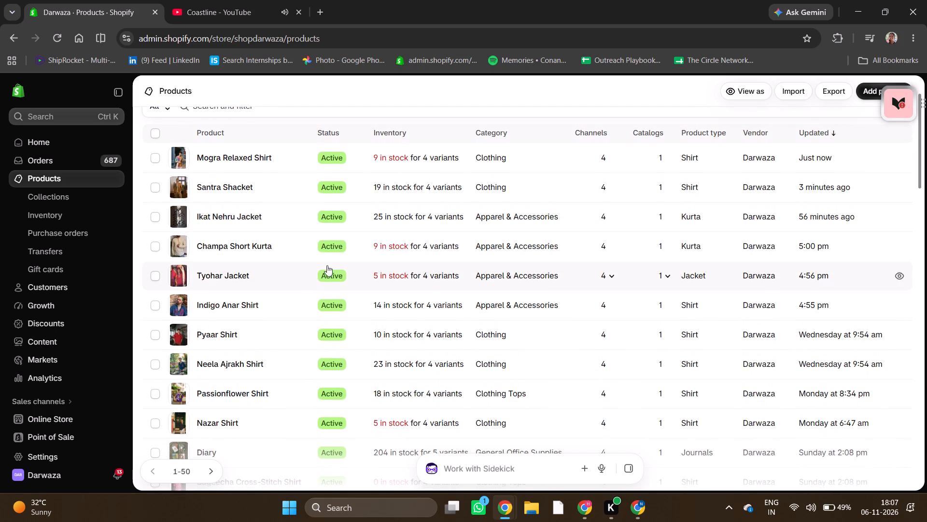
scroll(355, 288, "down", 1)
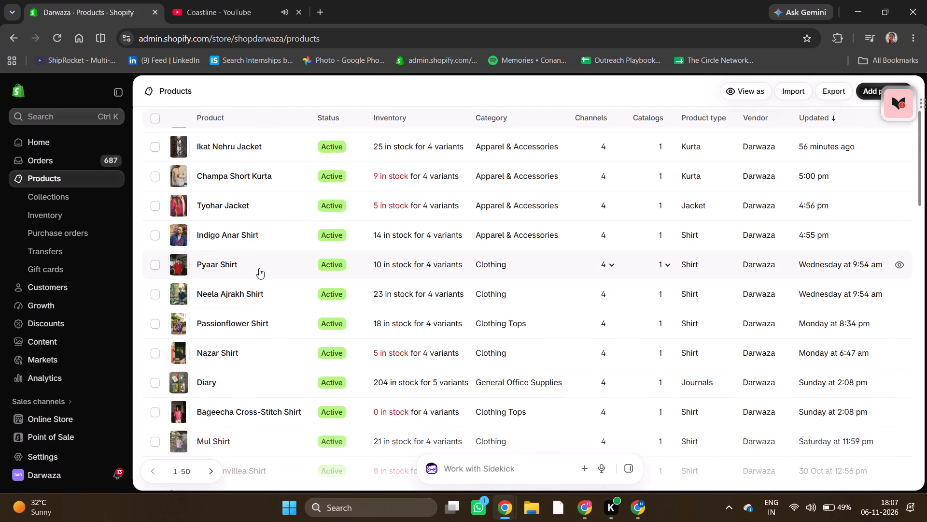
scroll(292, 319, "down", 3)
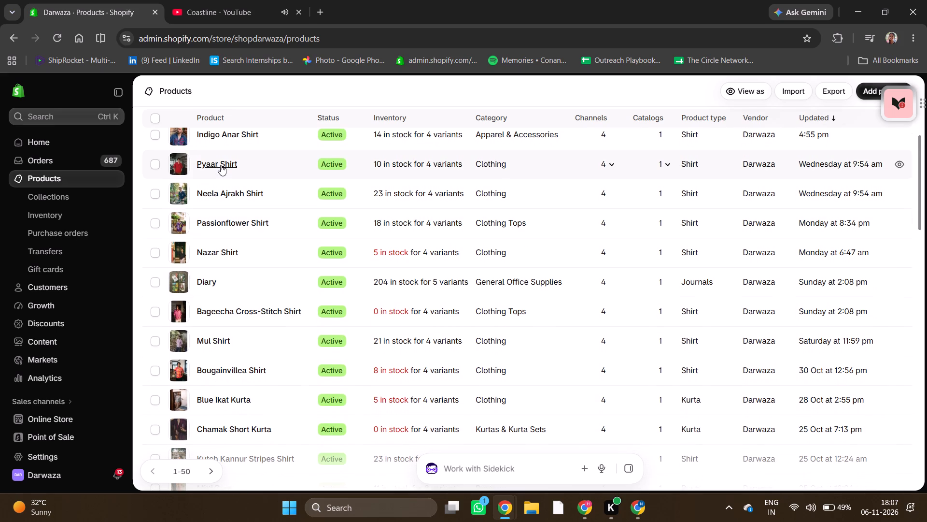
left_click(221, 163)
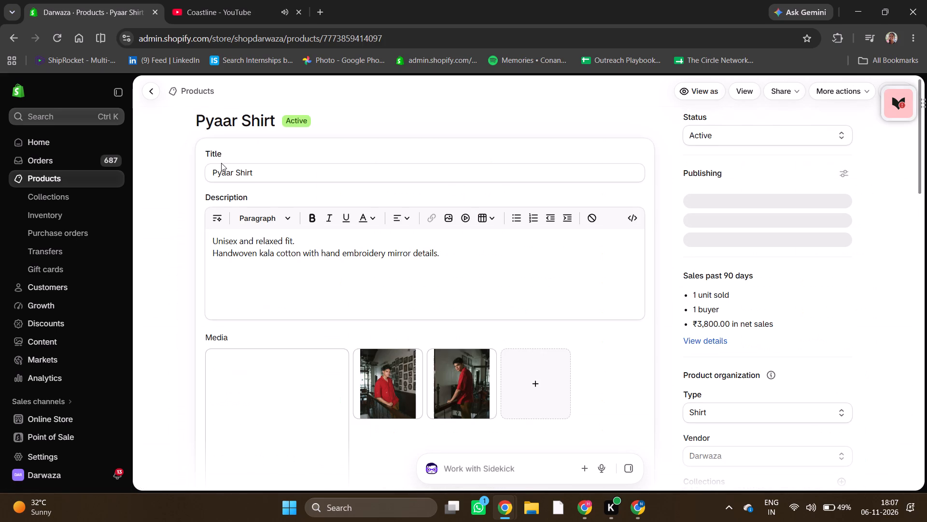
scroll(408, 260, "down", 4)
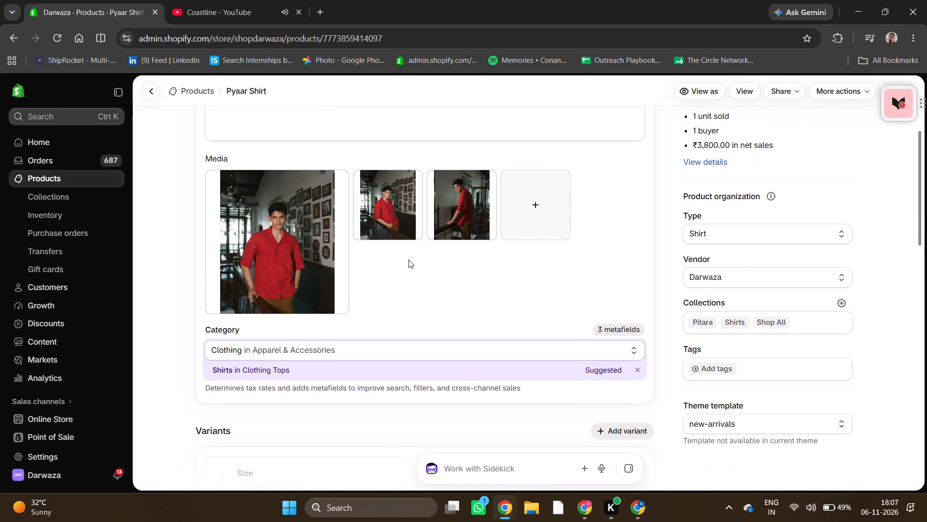
scroll(408, 260, "down", 7)
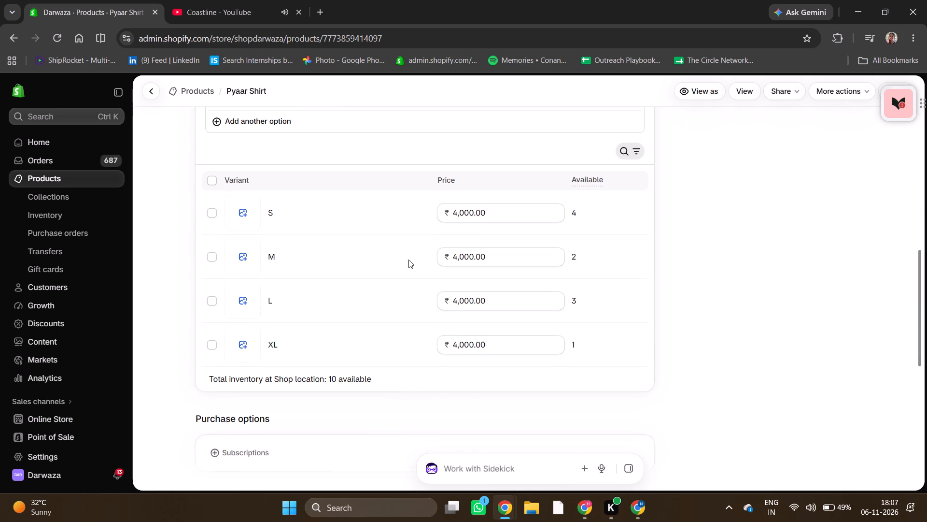
scroll(408, 260, "down", 1)
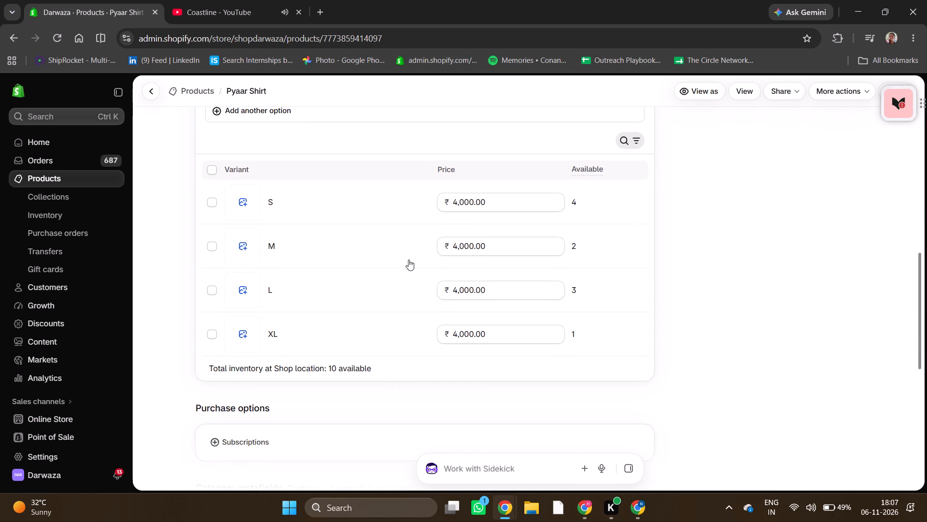
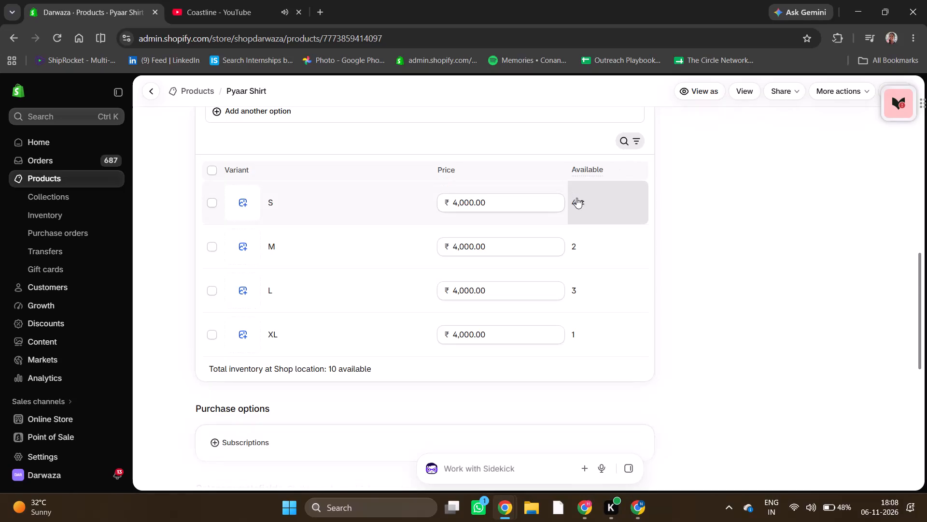
Set the Pyaar Shirt's size S available quantity to 5 at Shop location.
left_click(576, 198)
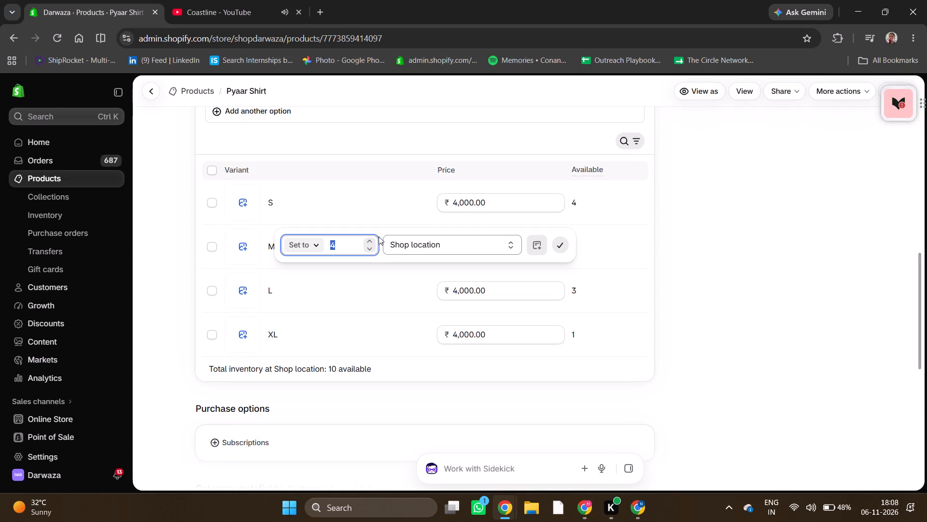
left_click(370, 241)
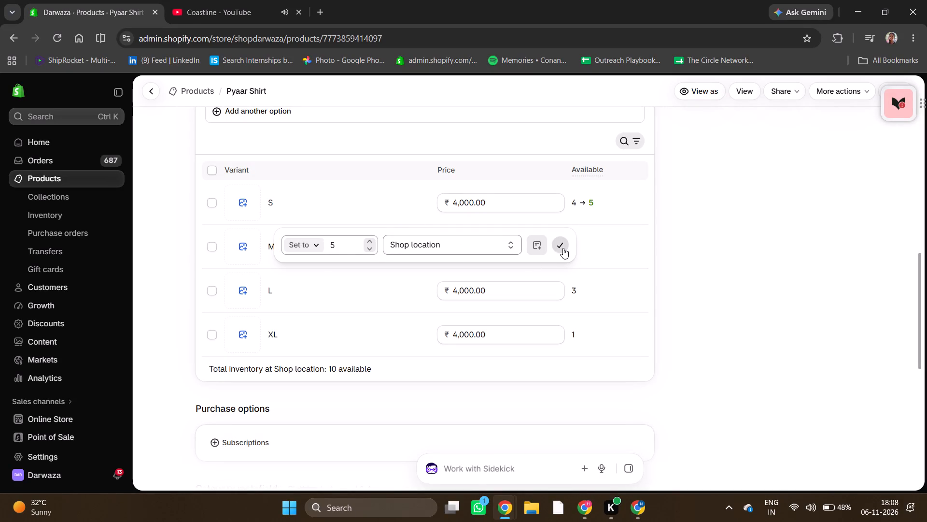
left_click(563, 248)
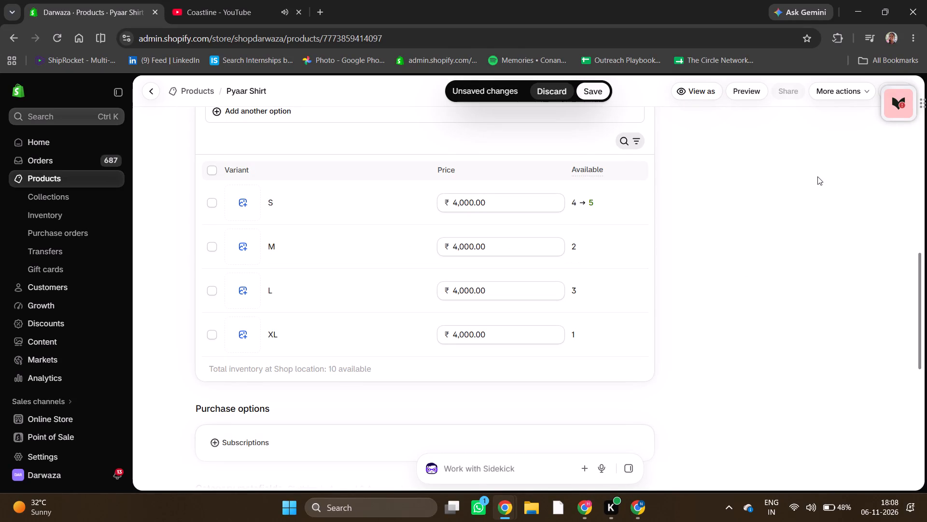
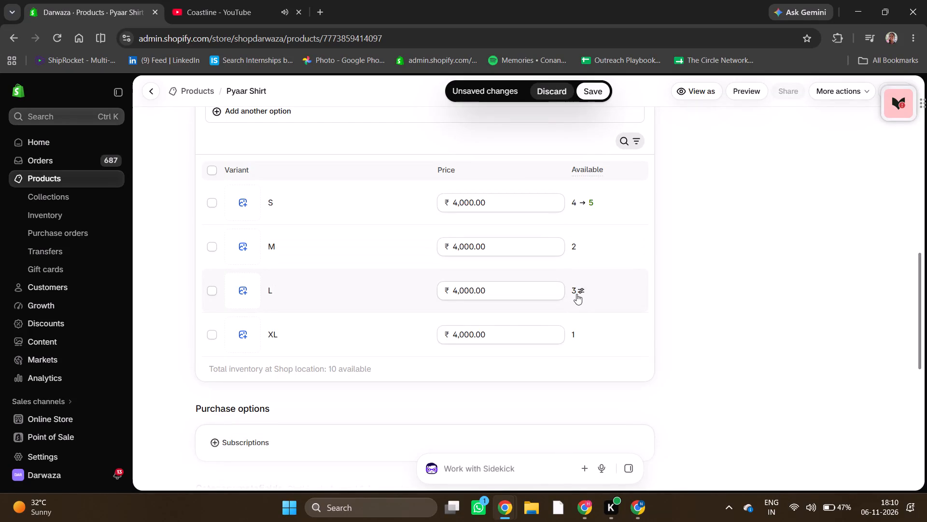
Set the Pyaar Shirt's size L available quantity to 4 at Shop location.
left_click(576, 294)
left_click(371, 330)
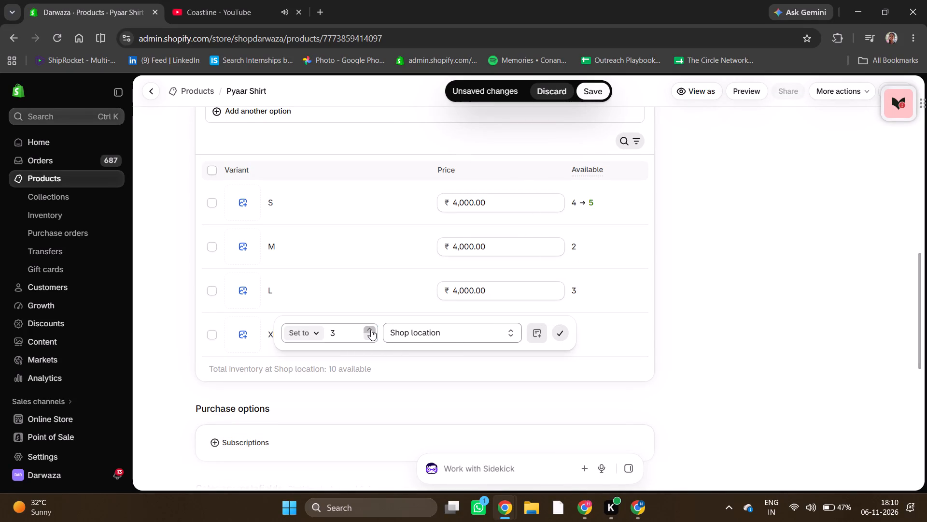
left_click(561, 336)
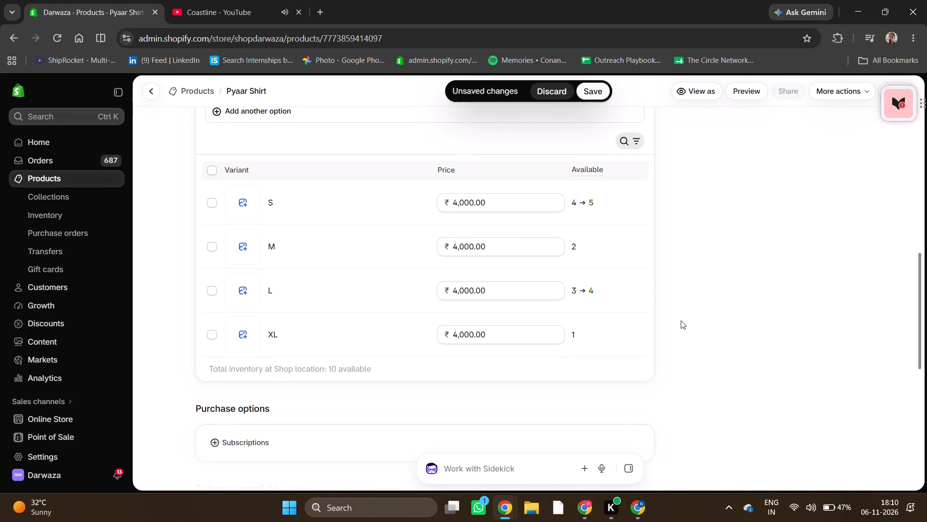
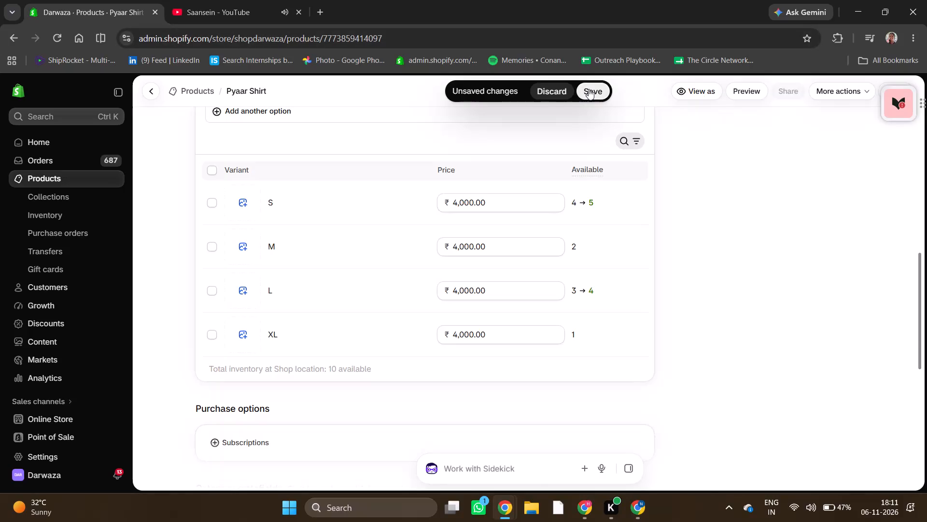
Save the Pyaar Shirt's updated available quantities for sizes S and L.
left_click(589, 89)
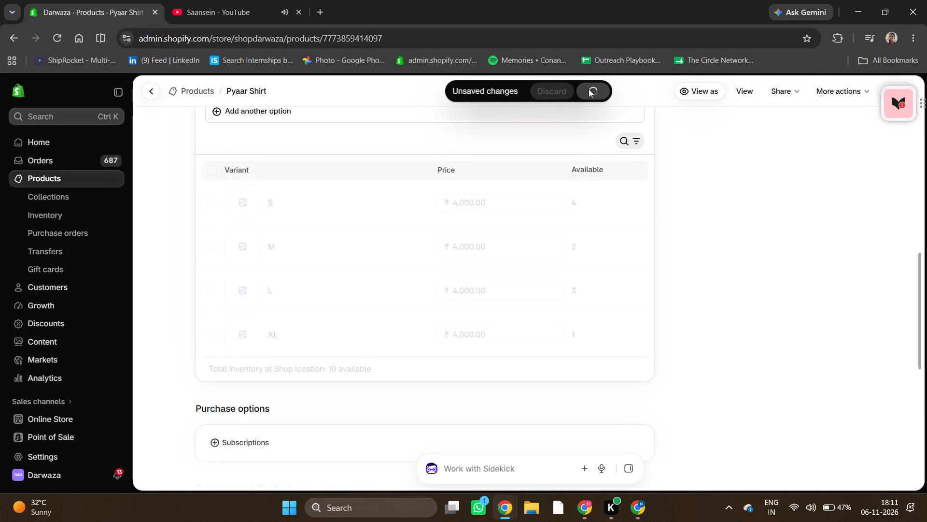
Return to the full product list and locate the next clothing product for a stock update.
left_click(146, 93)
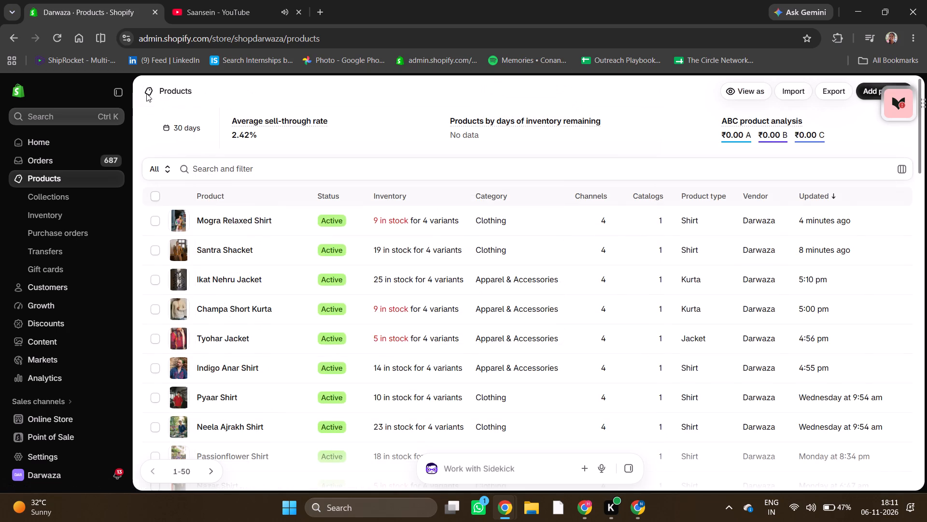
scroll(285, 319, "down", 2)
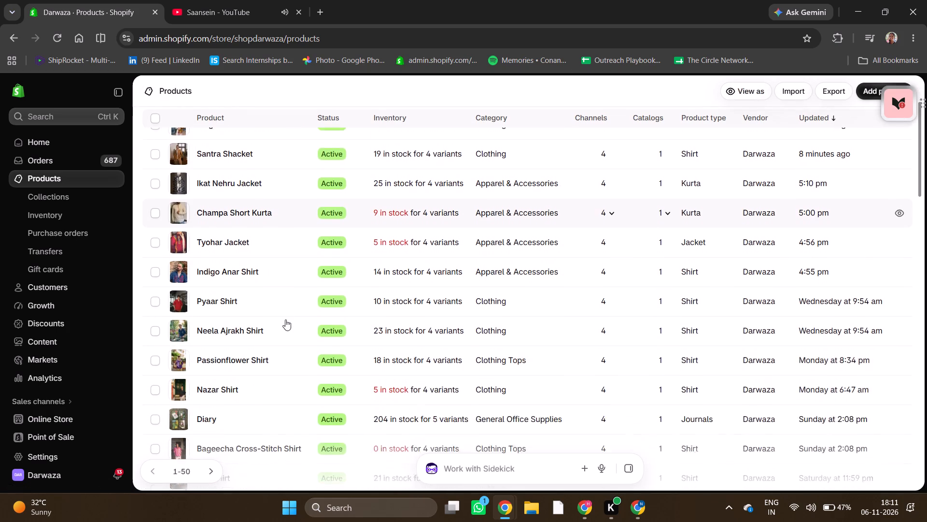
scroll(285, 319, "down", 5)
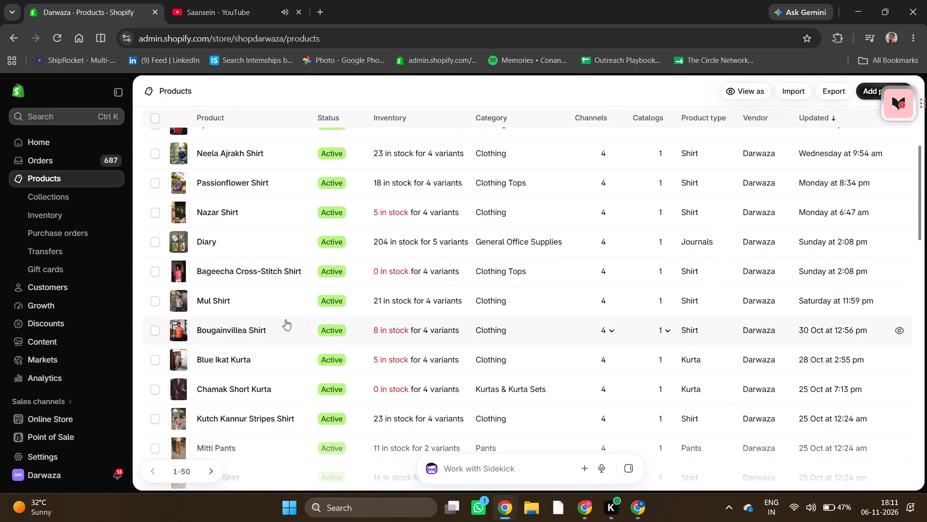
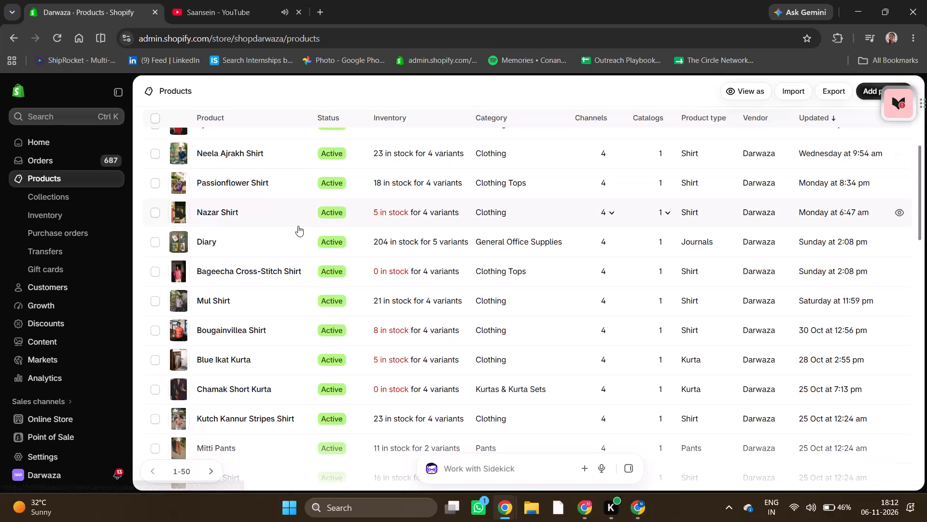
Open the Neela Ajrakh Shirt product and set the available quantity of its size S variant to 3 at Shop location.
left_click(256, 154)
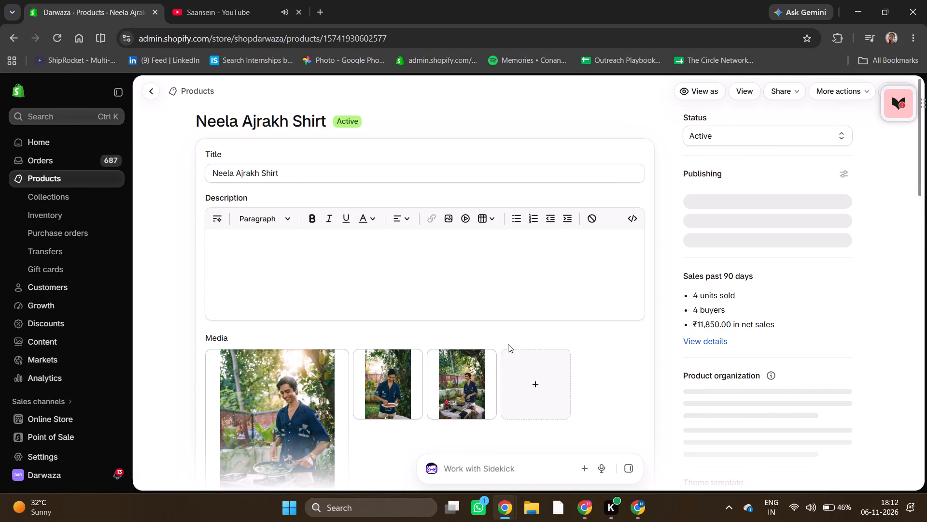
scroll(508, 344, "down", 6)
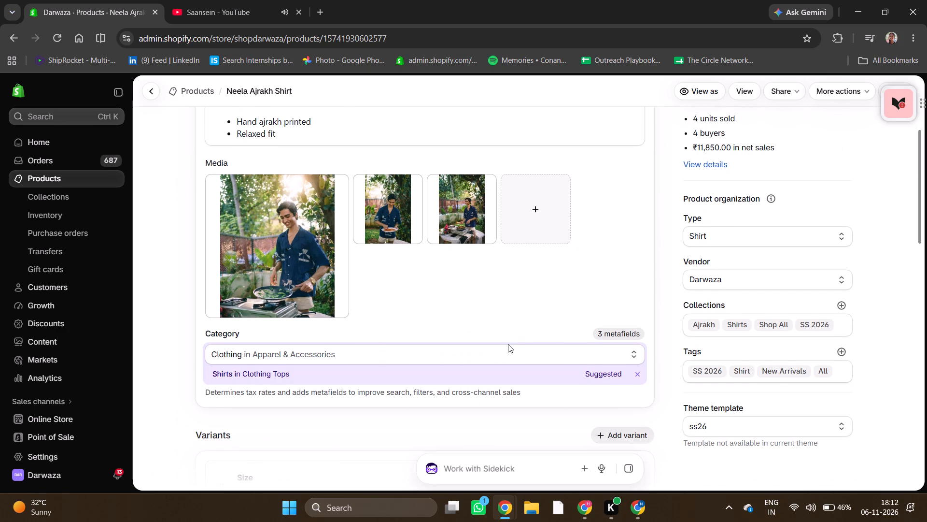
scroll(508, 344, "down", 5)
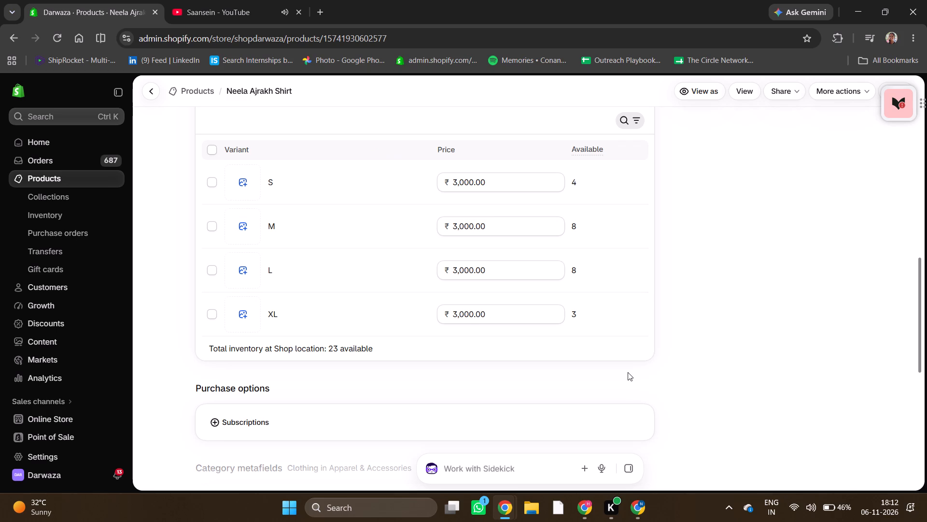
left_click(580, 182)
left_click(367, 228)
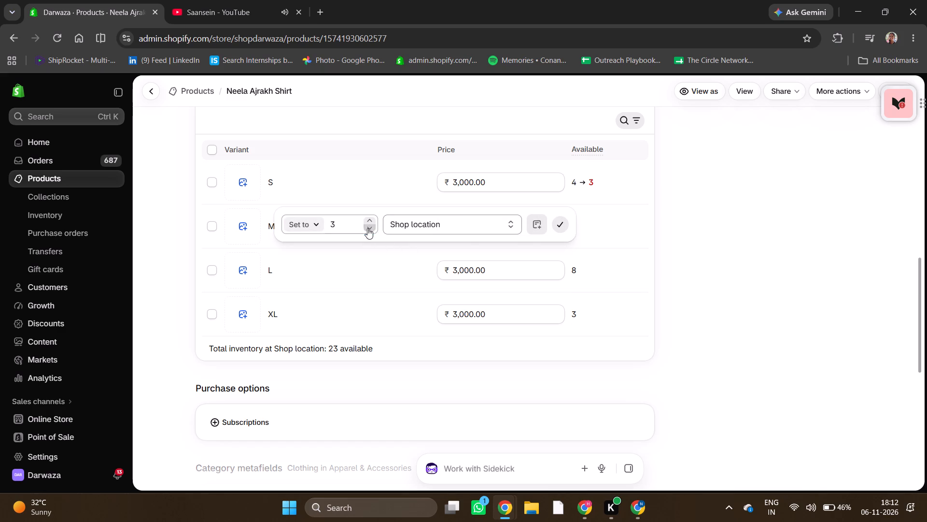
left_click(562, 226)
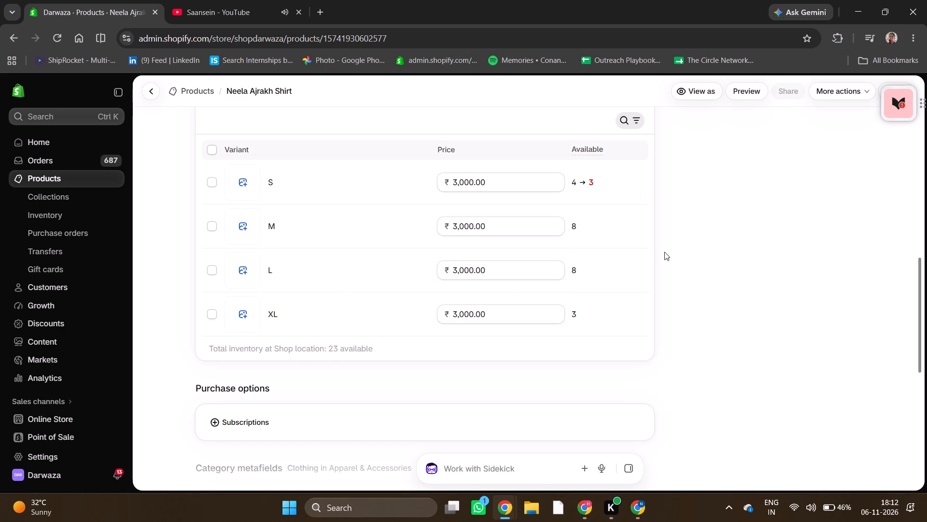
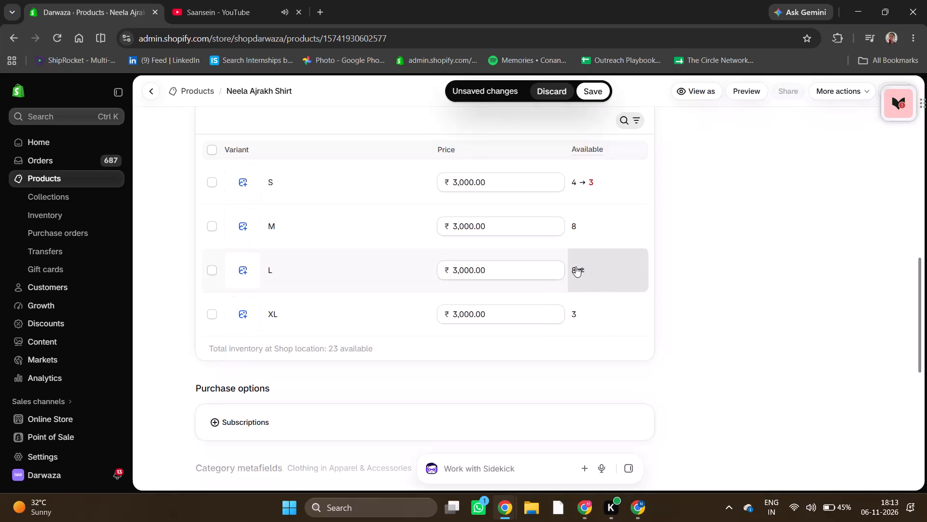
Set the available quantity of the Neela Ajrakh Shirt's size L variant to 7 at Shop location and save the product.
left_click(576, 266)
left_click(373, 316)
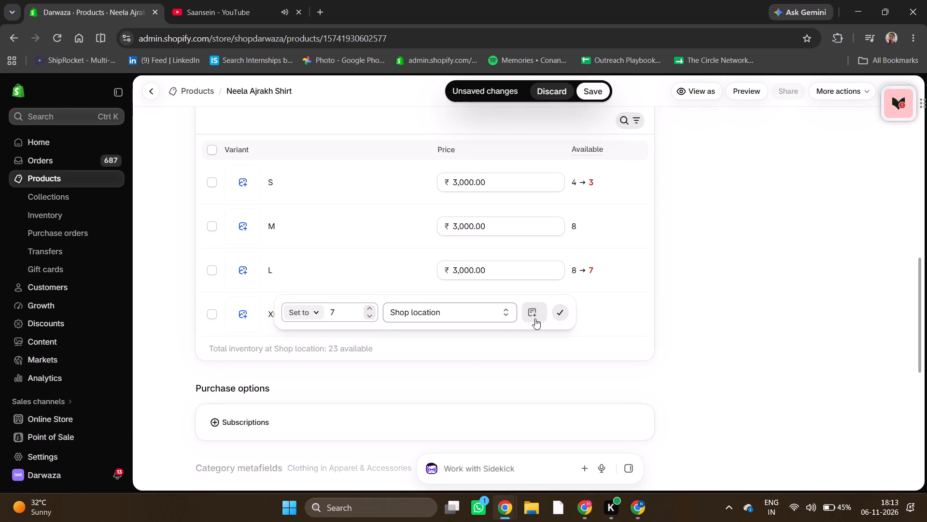
left_click(562, 313)
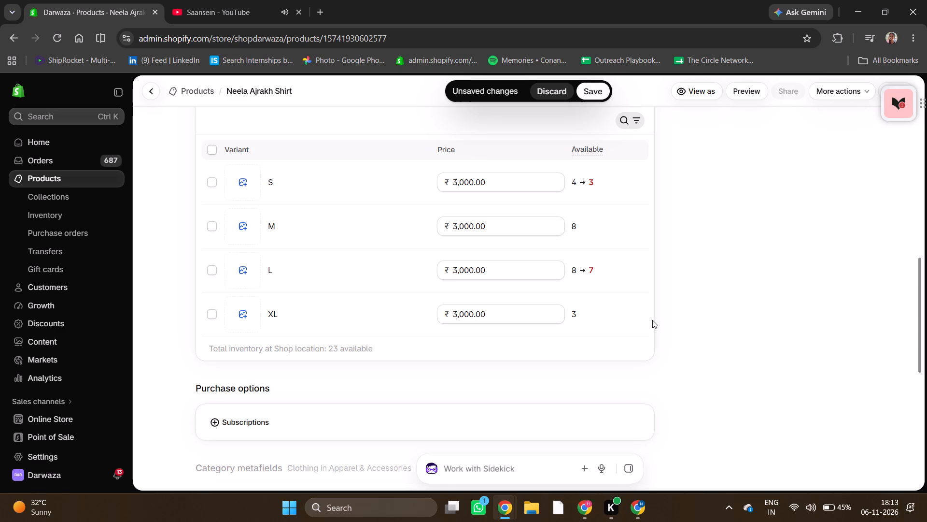
left_click(592, 95)
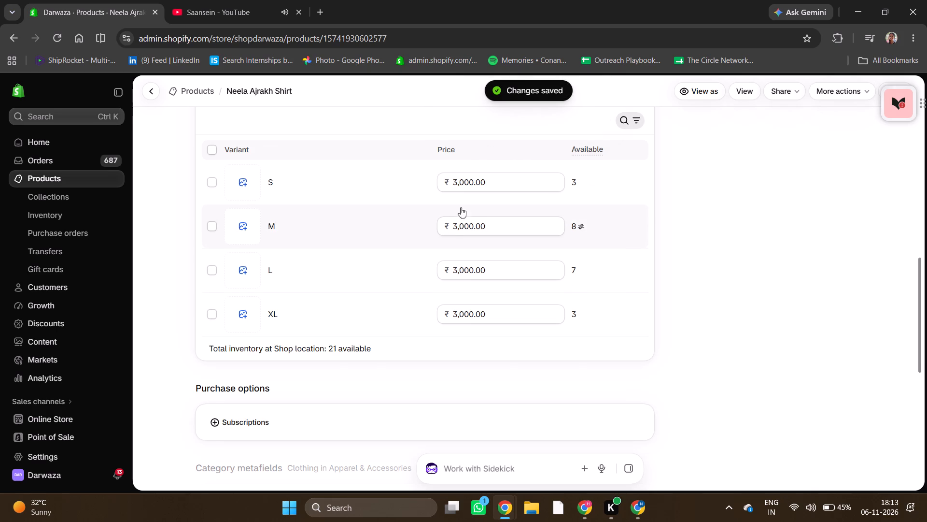
Return to the products list and open the Passionflower Shirt product at its size variants' available stock.
left_click(184, 91)
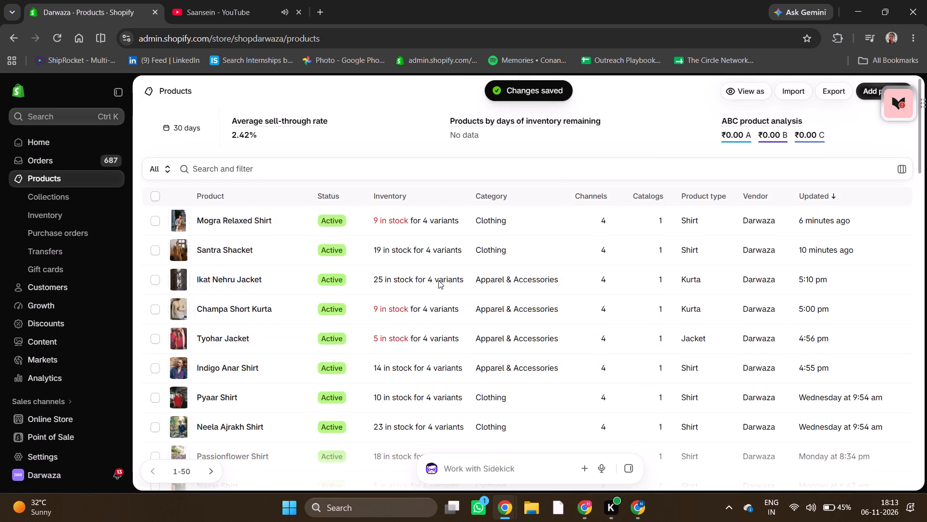
scroll(438, 280, "down", 5)
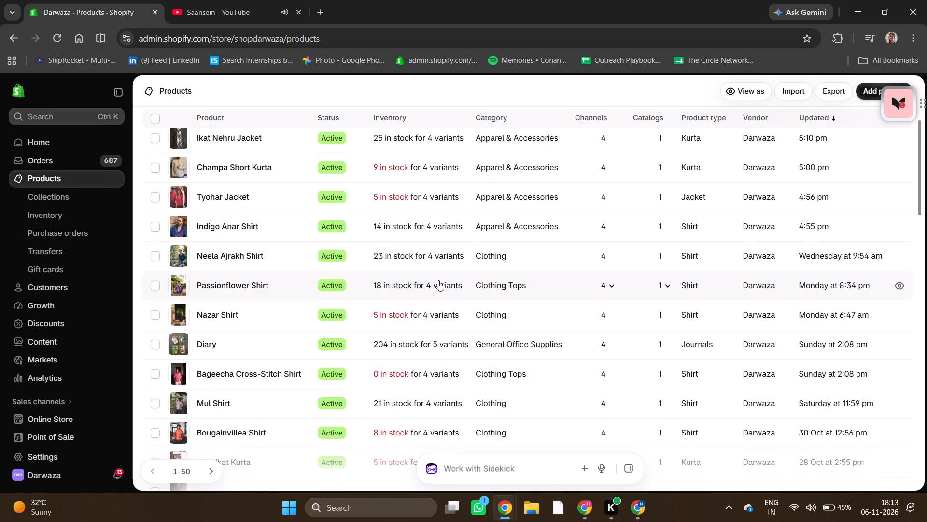
scroll(438, 280, "down", 3)
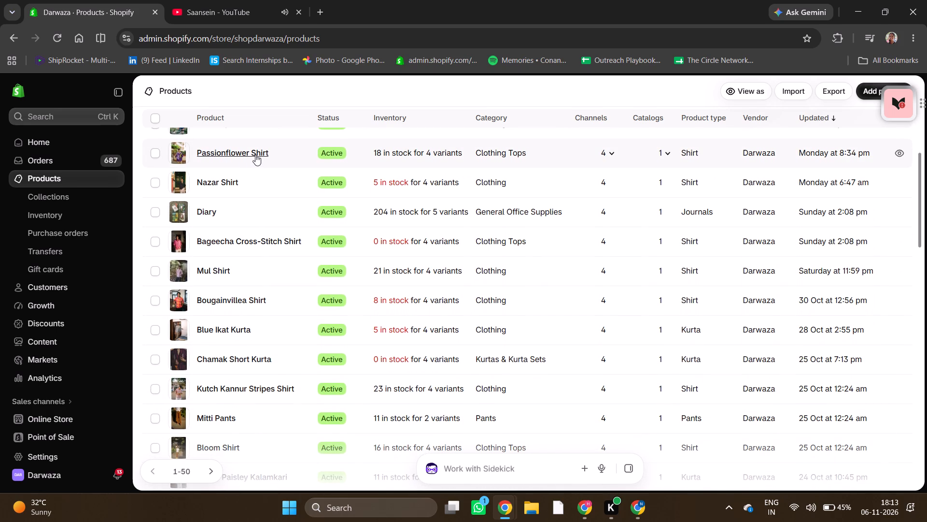
left_click(255, 154)
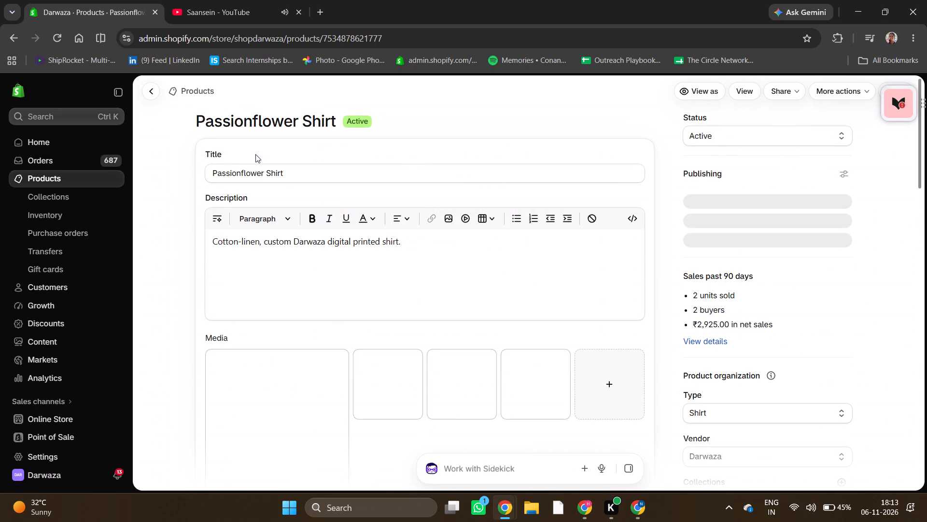
scroll(378, 318, "down", 6)
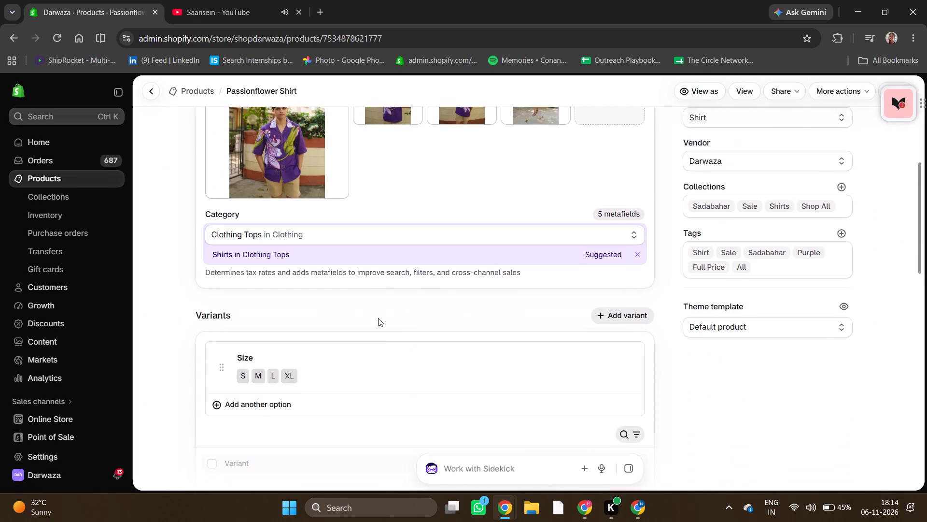
scroll(378, 318, "down", 7)
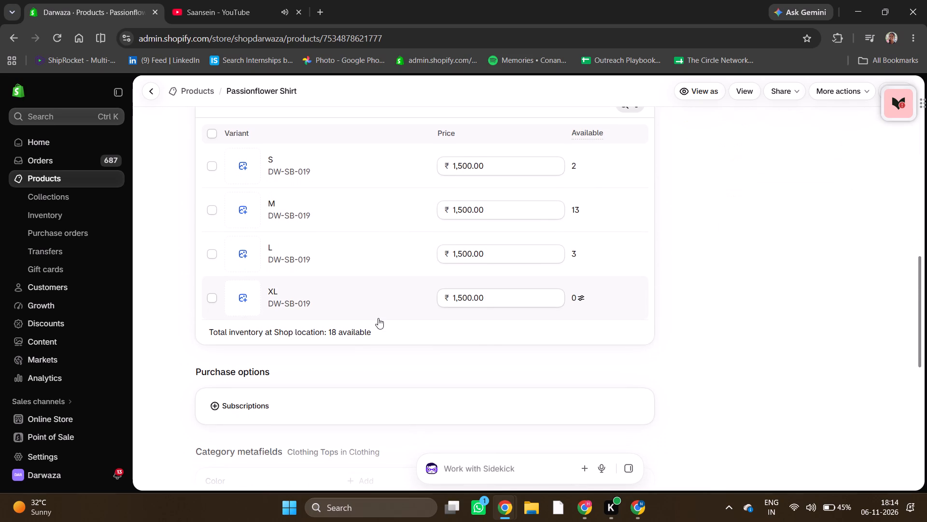
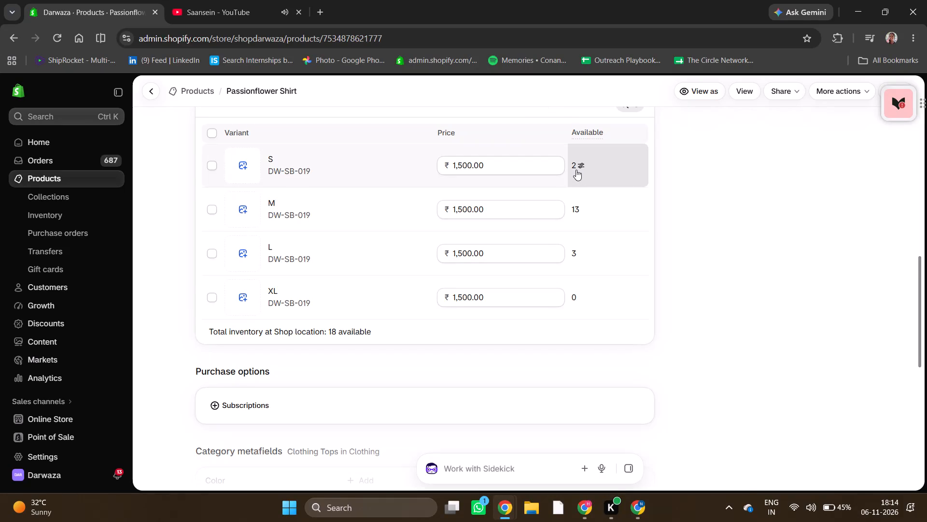
Set the available quantity of the Passionflower Shirt's size S variant to 3 at Shop location.
left_click(576, 168)
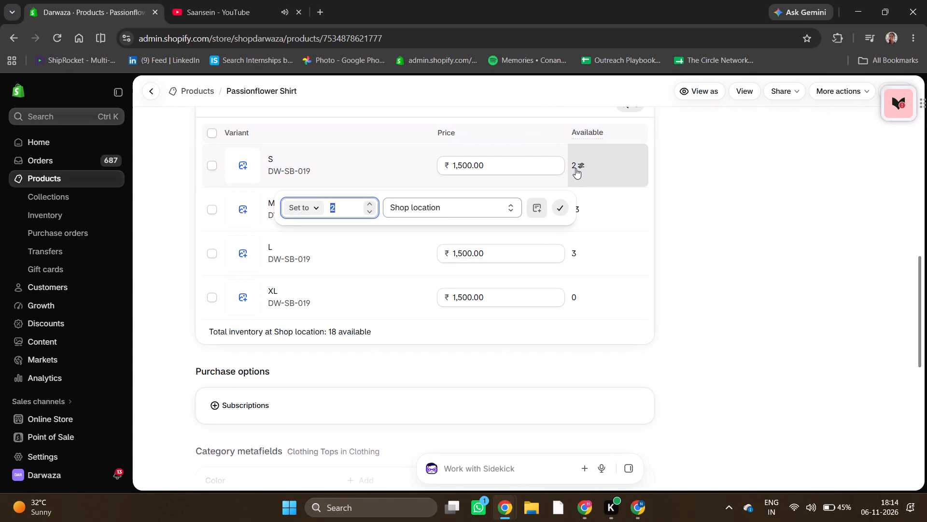
left_click(374, 203)
left_click(556, 206)
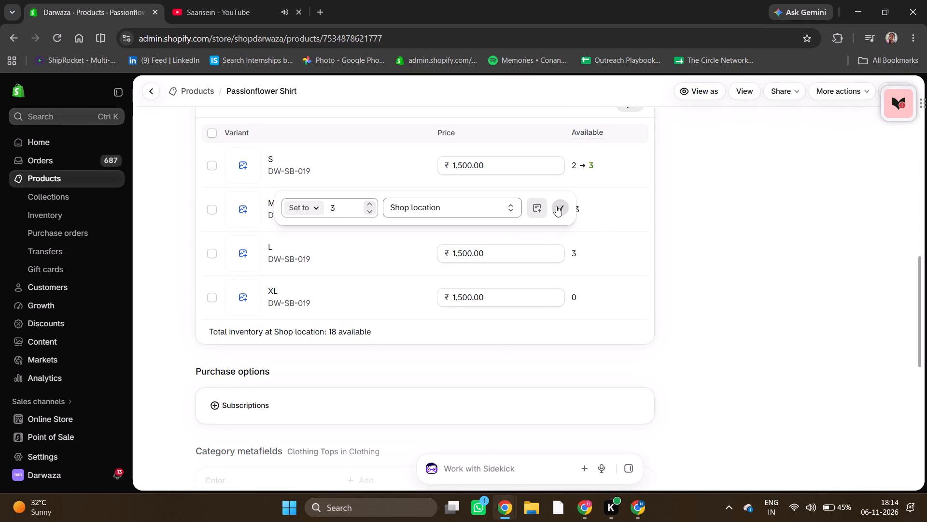
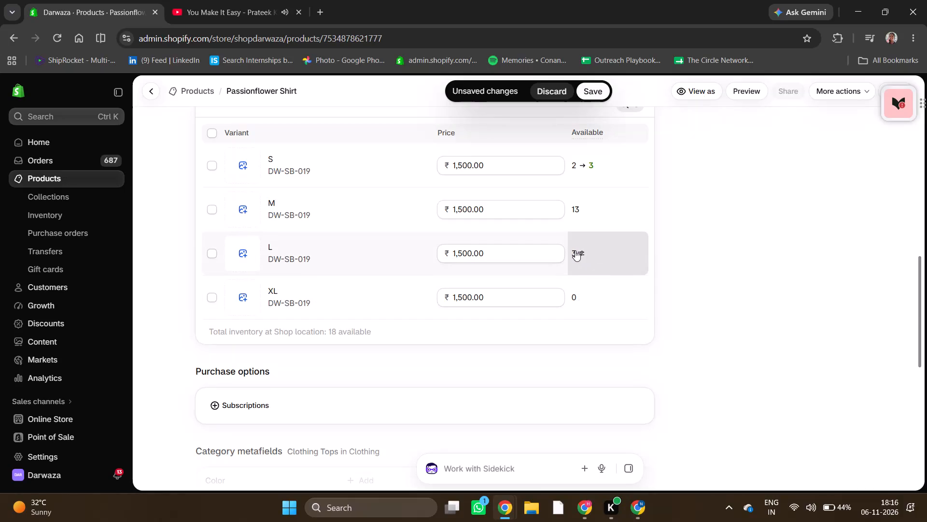
Set the available quantity of the Passionflower Shirt's size L variant to 4 at Shop location and save the product.
left_click(575, 250)
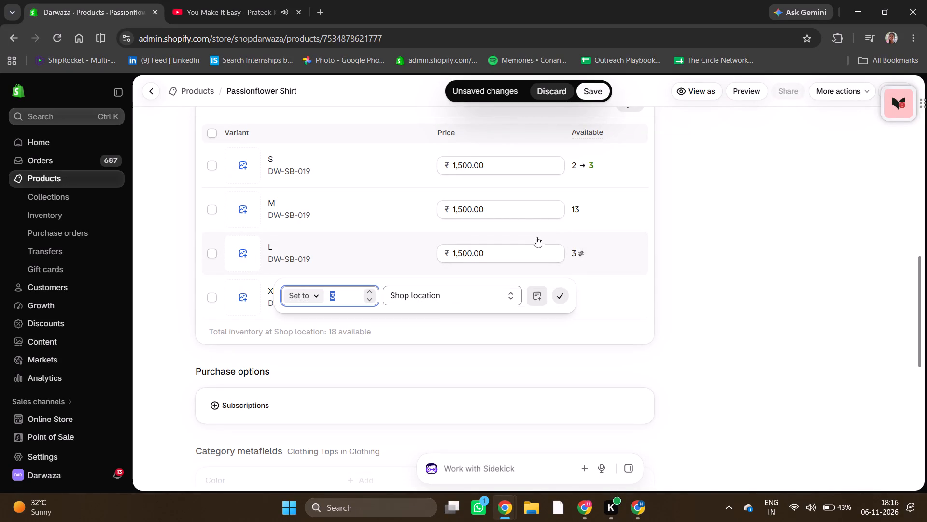
left_click(374, 290)
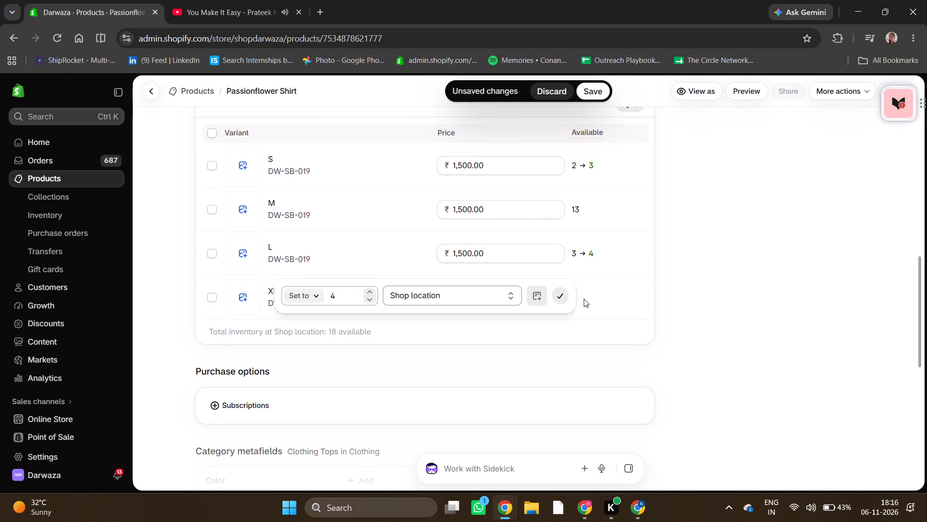
left_click(560, 294)
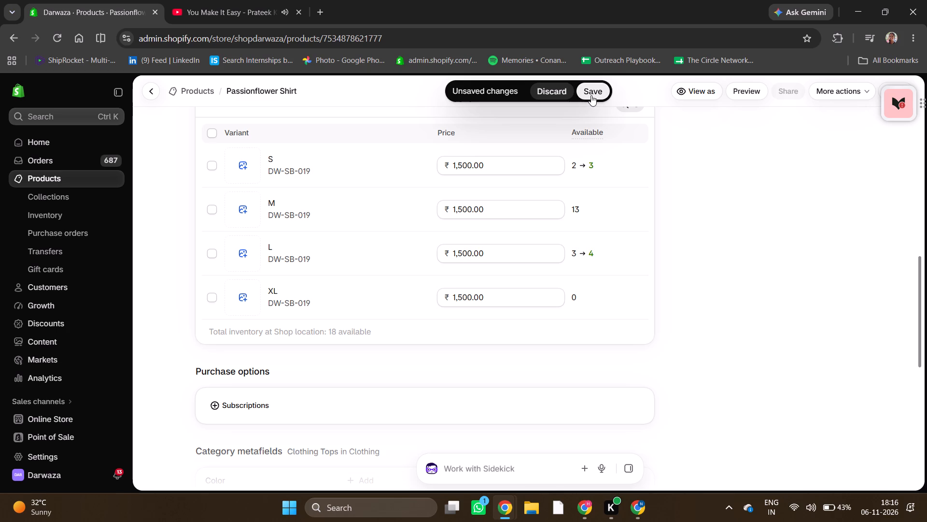
left_click(591, 95)
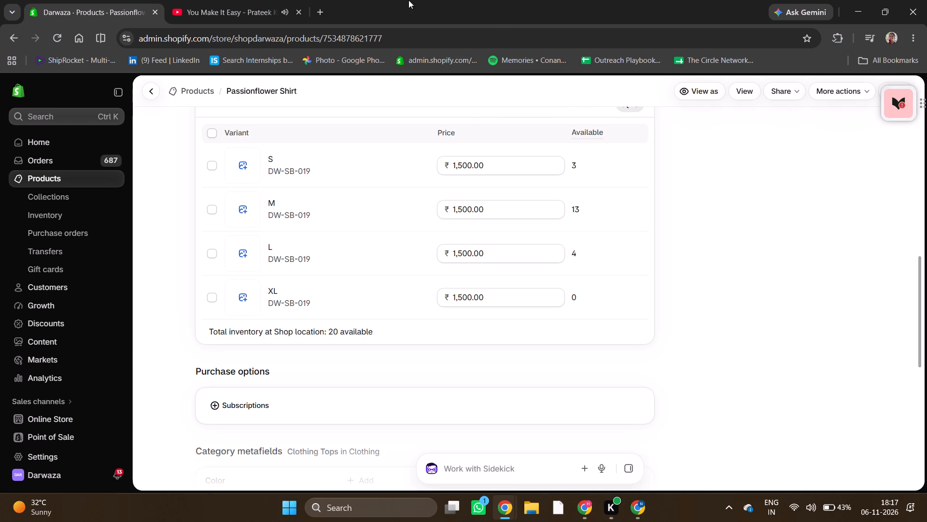
Return to the products list and open the Nazar Shirt at its size variants and available quantities.
left_click(192, 87)
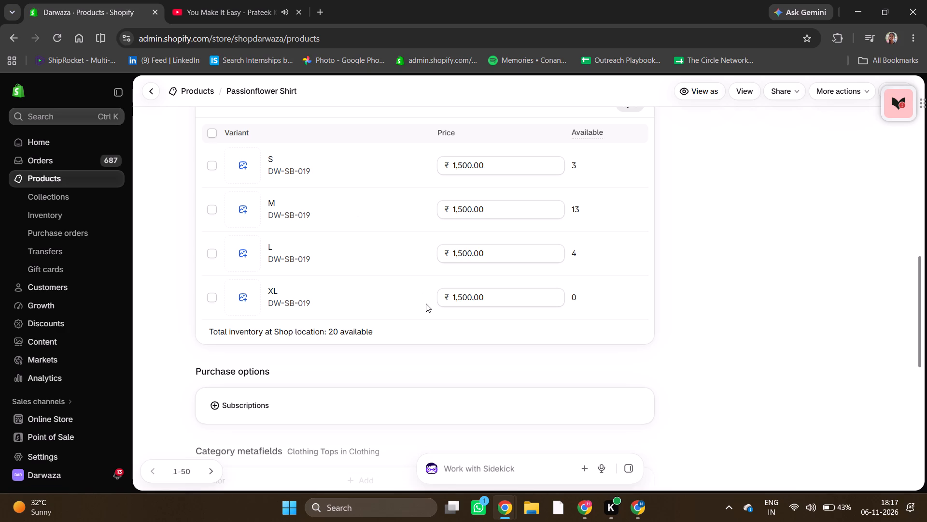
scroll(426, 354, "down", 1)
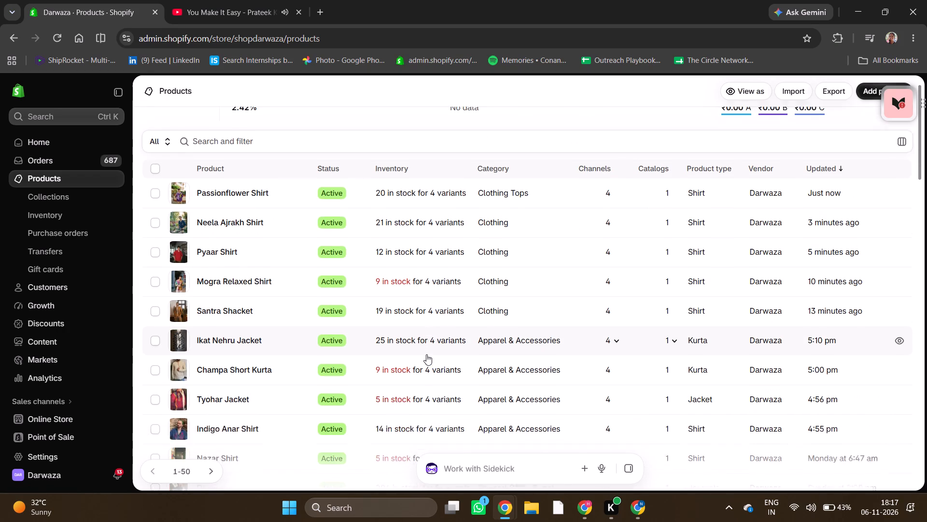
scroll(426, 354, "down", 6)
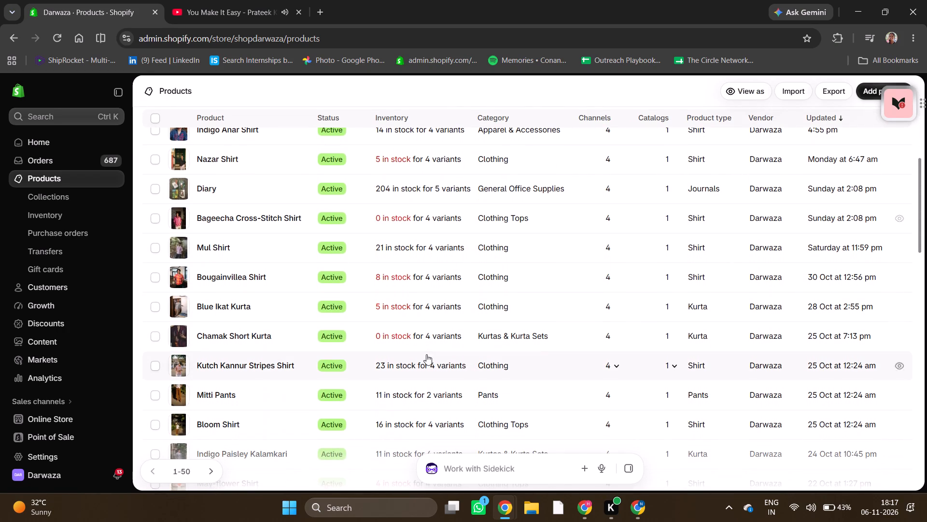
left_click(224, 159)
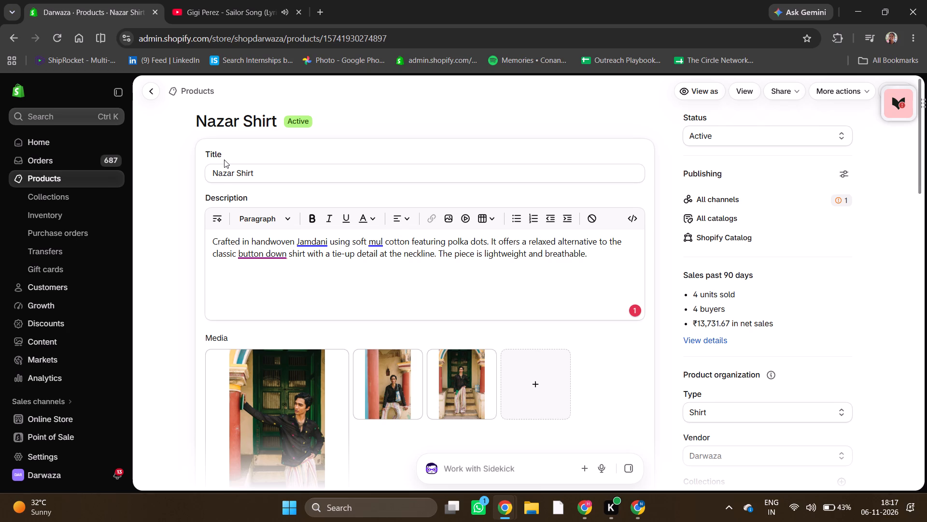
scroll(338, 187, "down", 3)
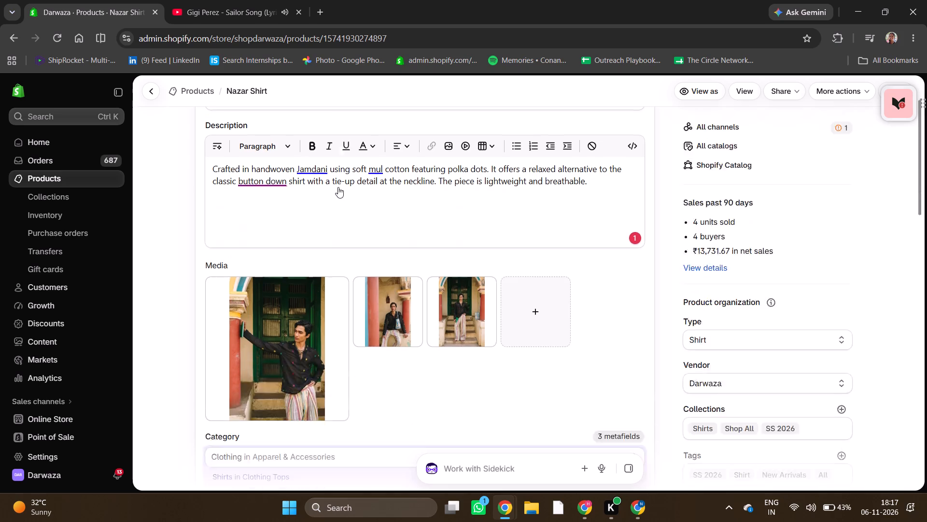
scroll(338, 187, "down", 5)
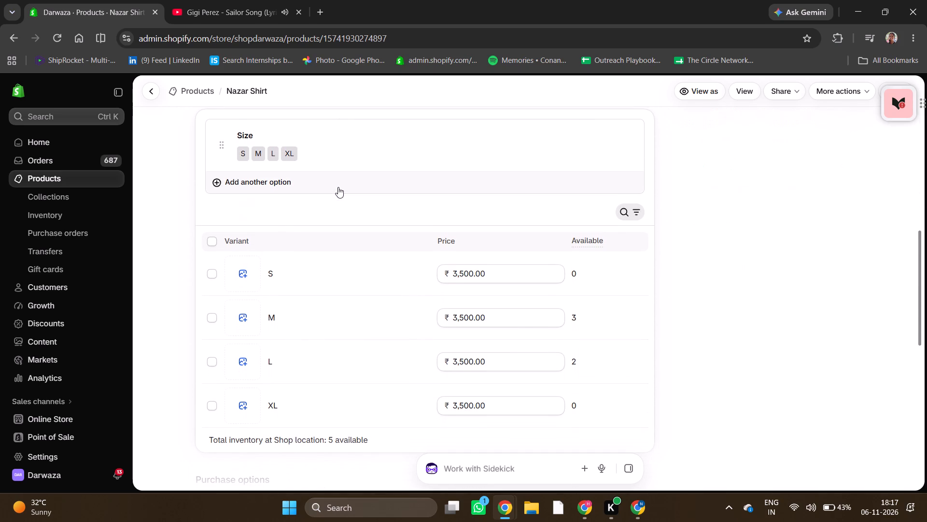
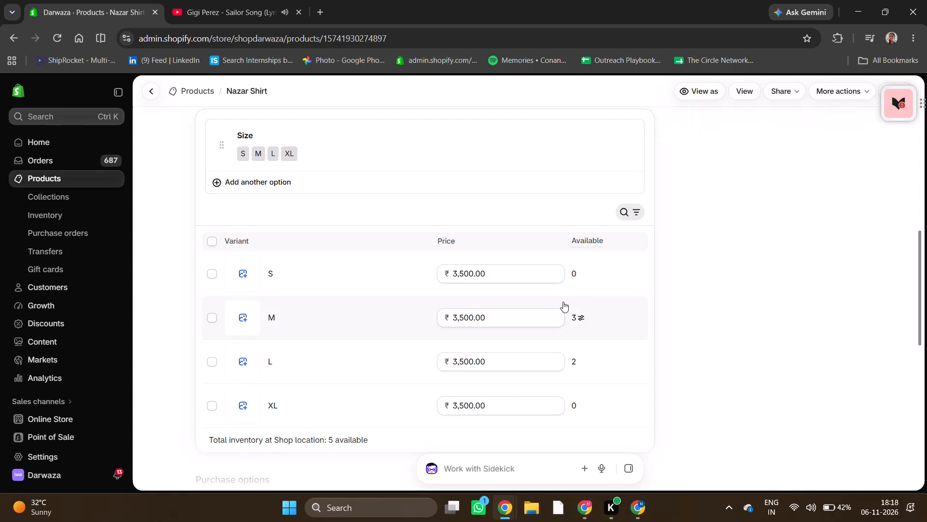
Set the available quantity of the Nazar Shirt's size M variant to 2 at Shop location.
left_click(577, 312)
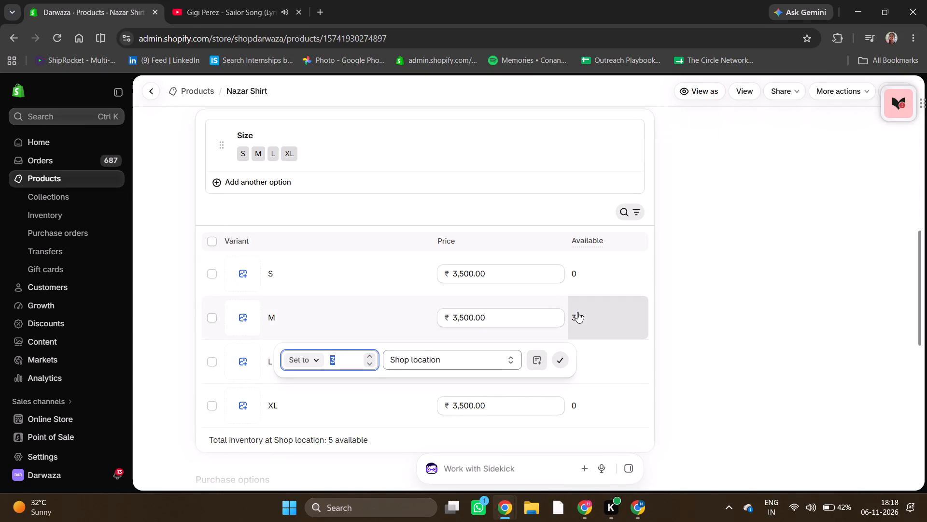
left_click(375, 364)
left_click(559, 359)
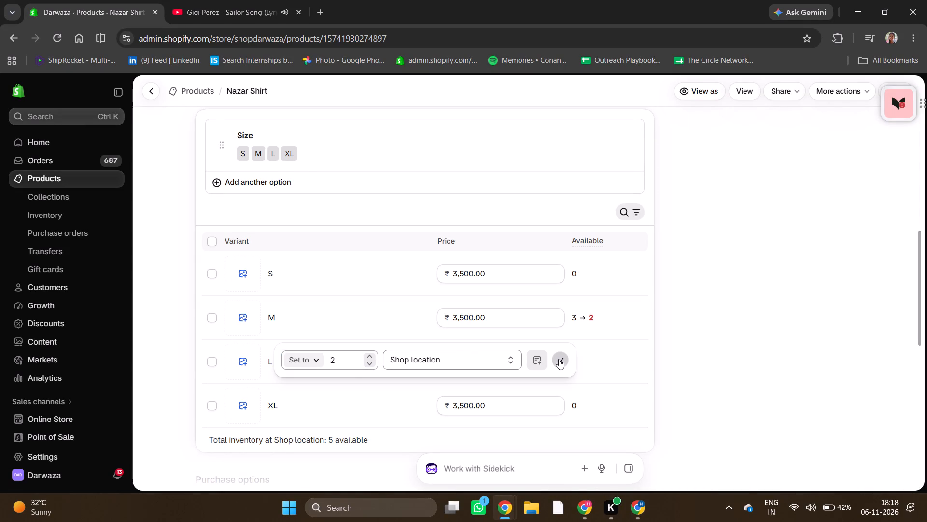
Switch to YouTube, pause the Sailor Song video, and return to the Nazar Shirt product page.
left_click(209, 3)
key("space")
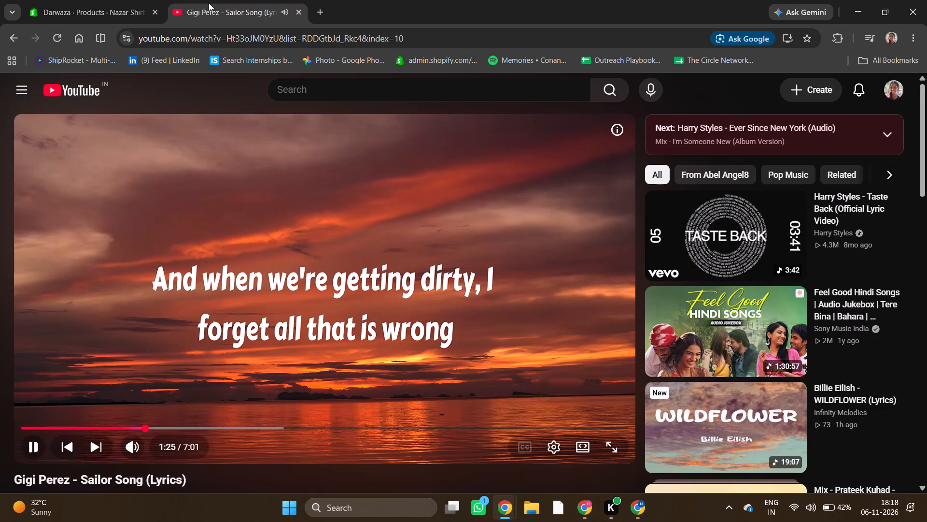
left_click(107, 5)
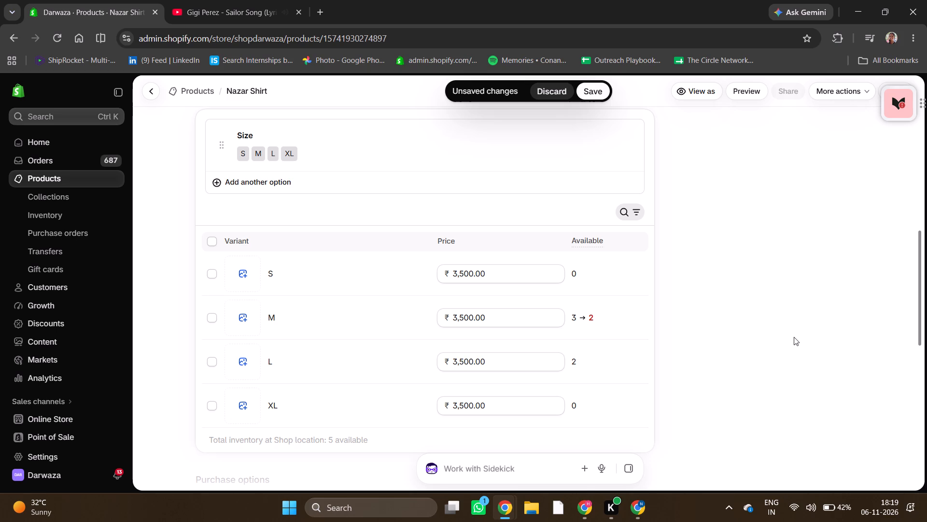
Set the available quantity of the Nazar Shirt's size L variant to 3 at Shop location and save the product.
left_click(579, 360)
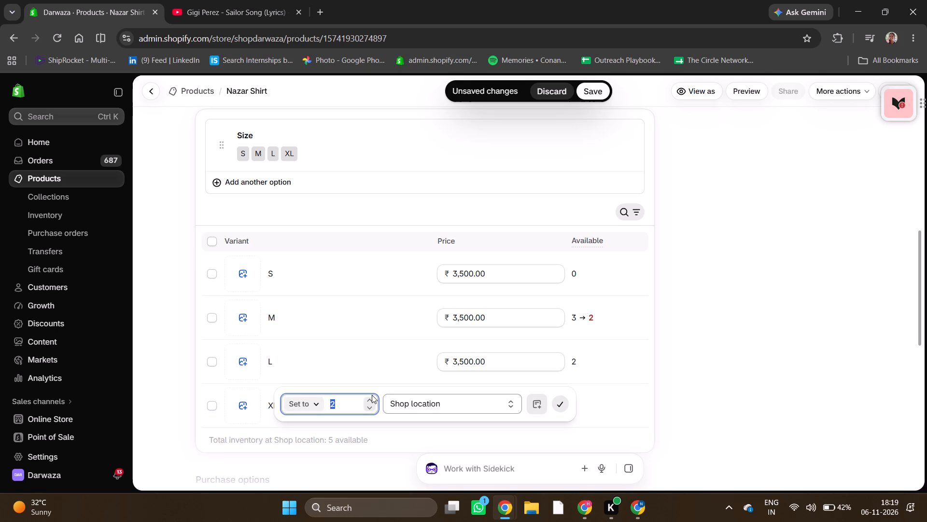
left_click(372, 399)
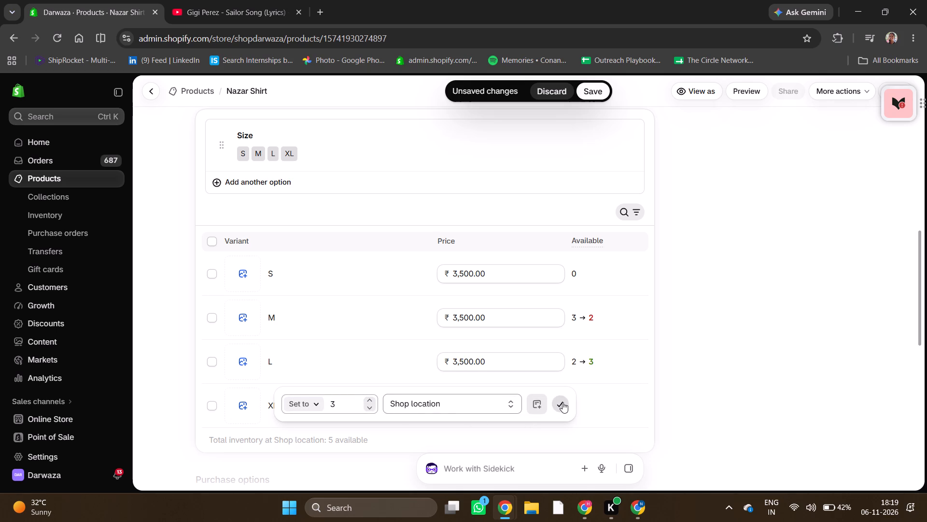
left_click(564, 400)
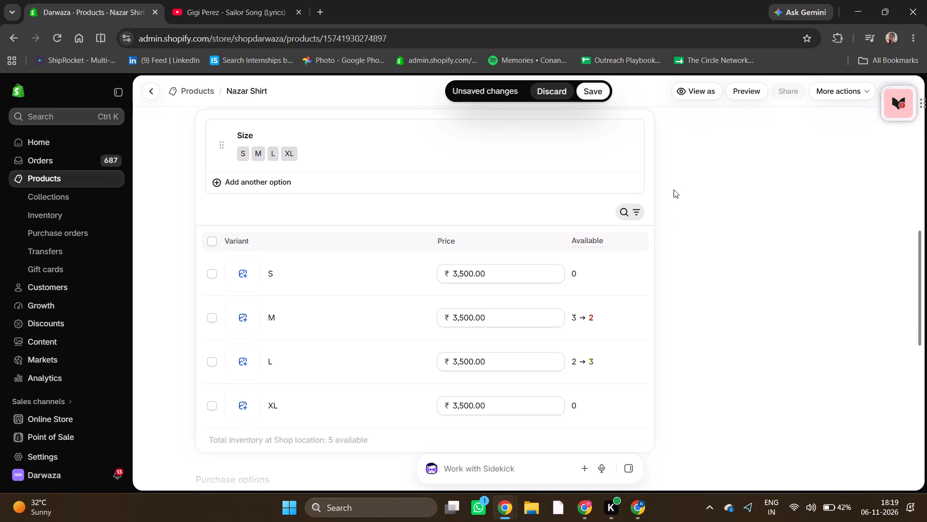
left_click(602, 94)
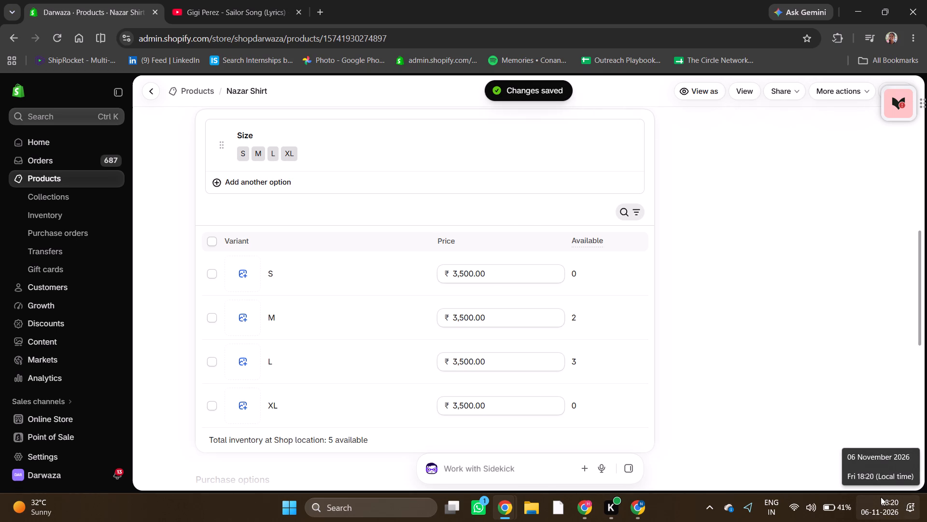
Return from the Nazar Shirt to the products list.
left_click(186, 94)
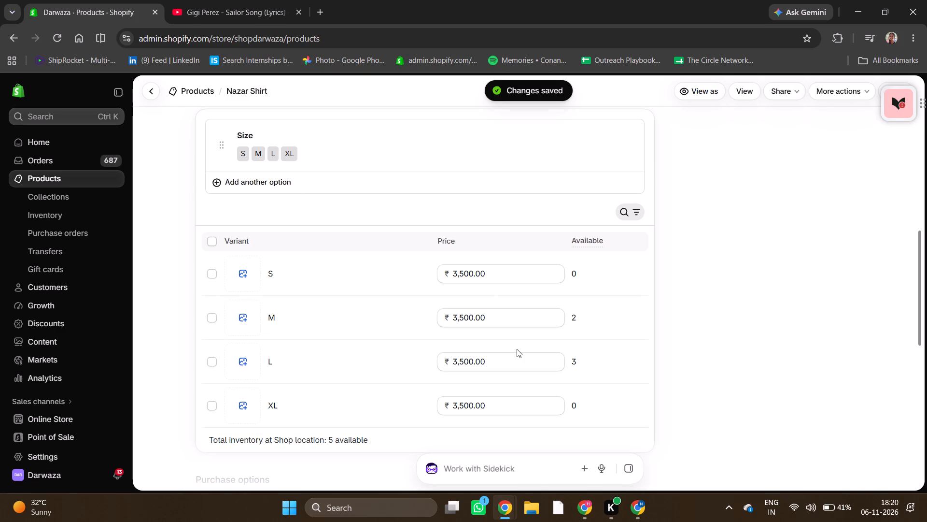
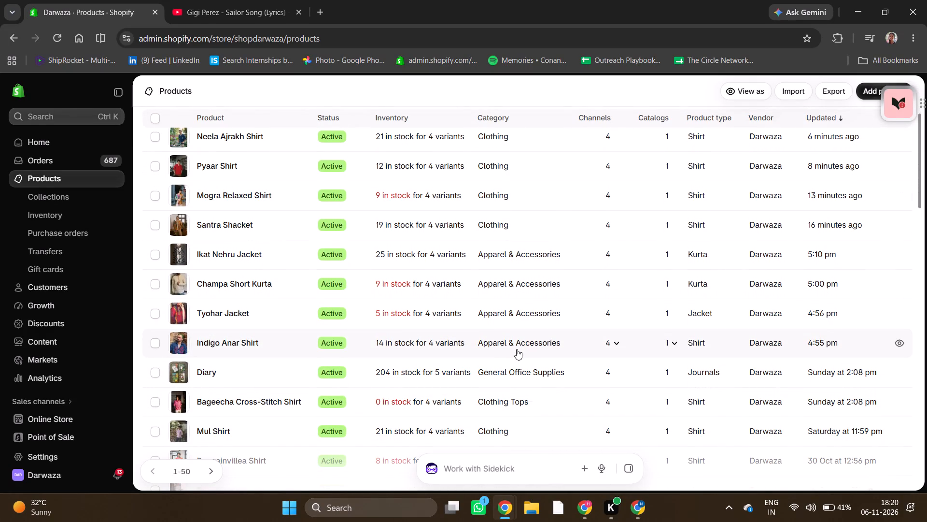
Find the Mul Shirt in the products list and open its product page.
scroll(517, 349, "down", 1)
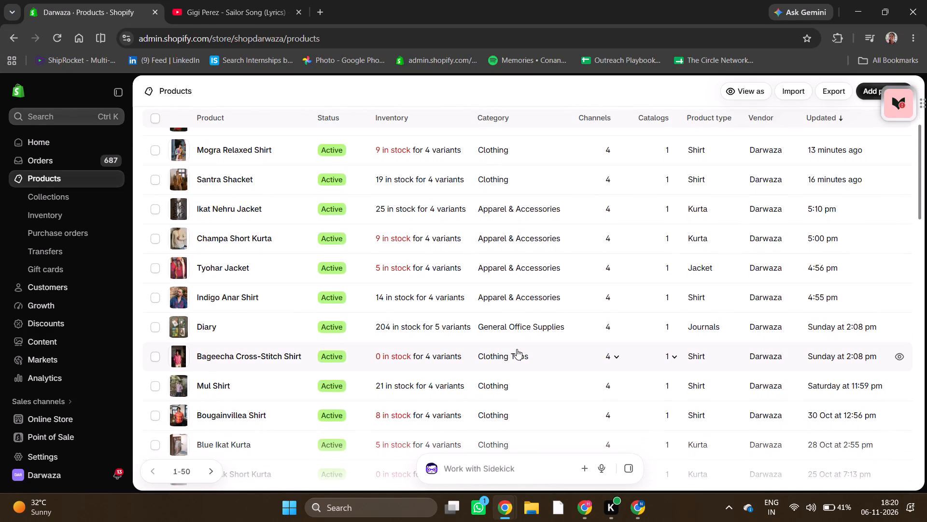
scroll(517, 349, "down", 3)
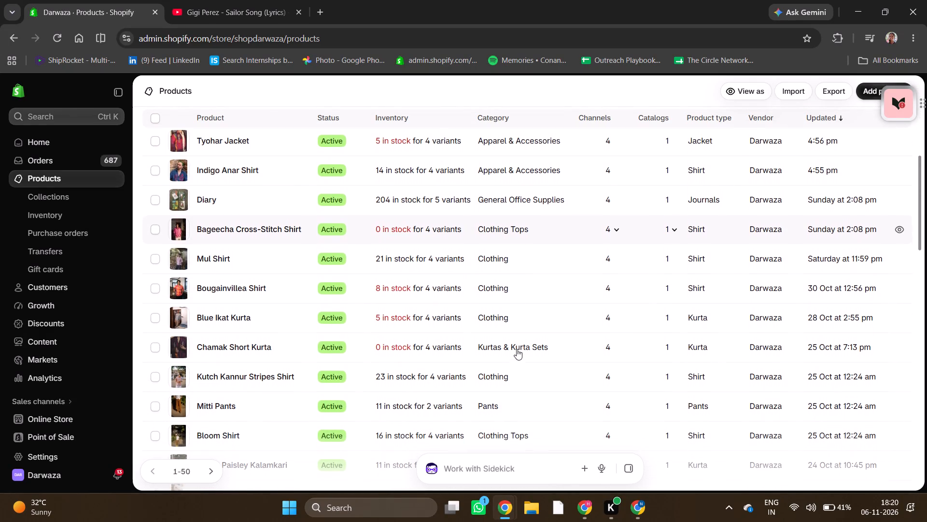
scroll(517, 349, "down", 2)
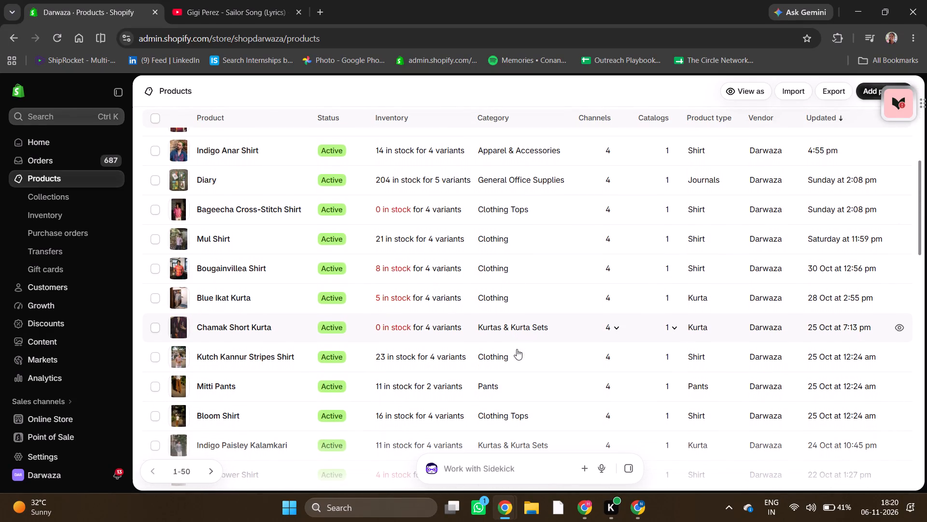
scroll(517, 349, "down", 2)
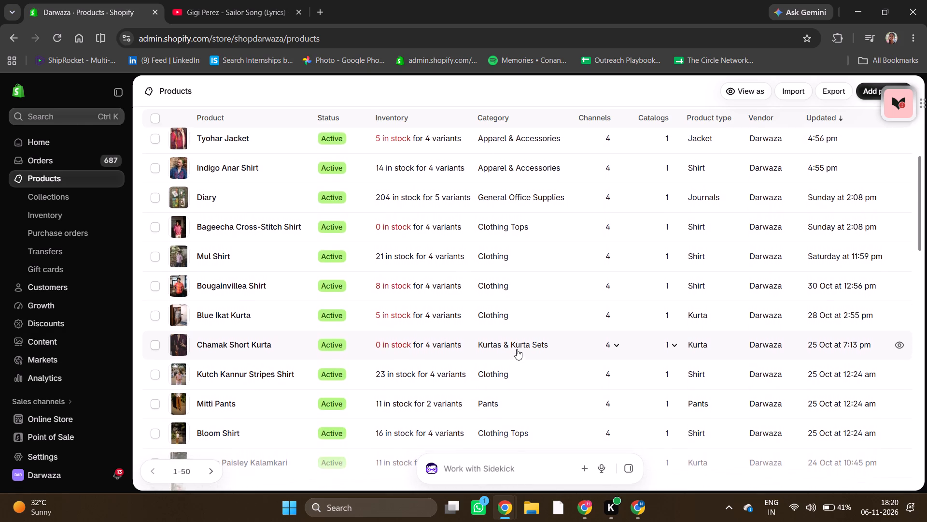
scroll(517, 349, "down", 1)
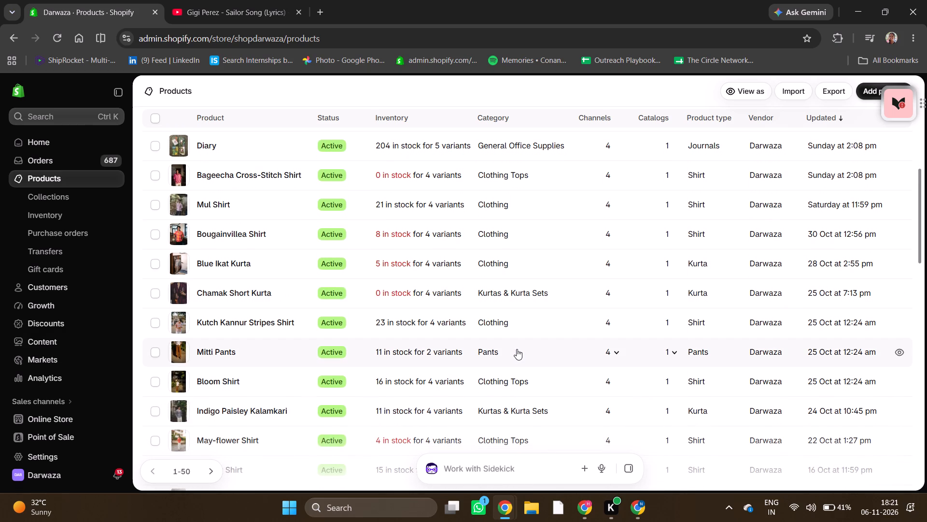
scroll(517, 349, "down", 1)
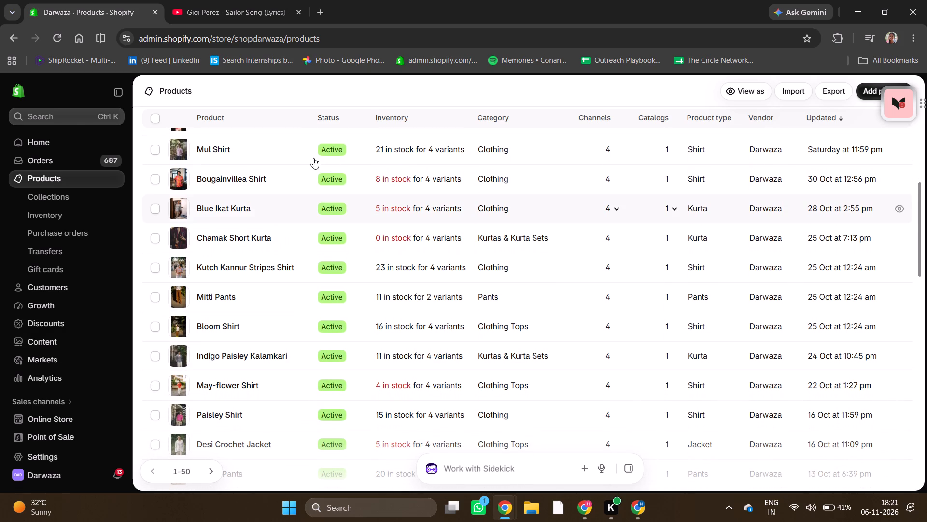
left_click(225, 151)
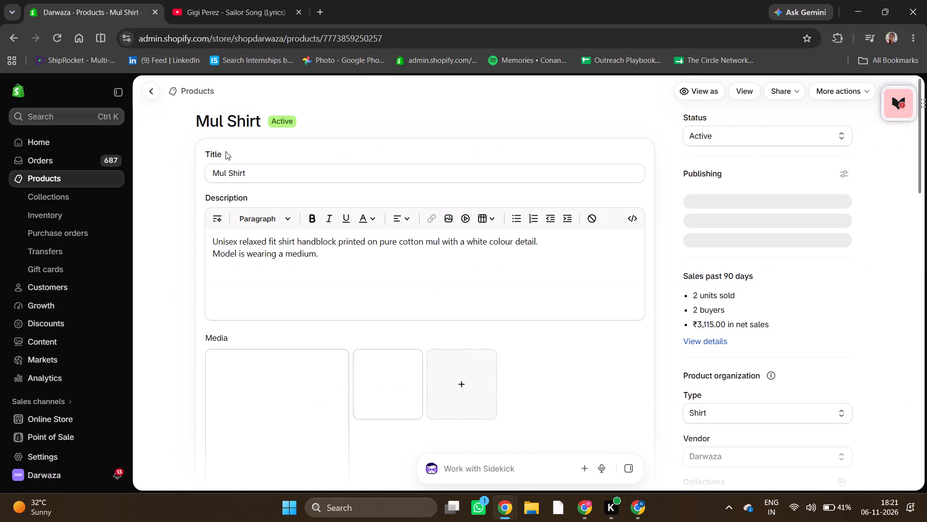
Set the available quantity of the Mul Shirt's size M variant to 4 at Shop location and save the product.
scroll(464, 308, "down", 4)
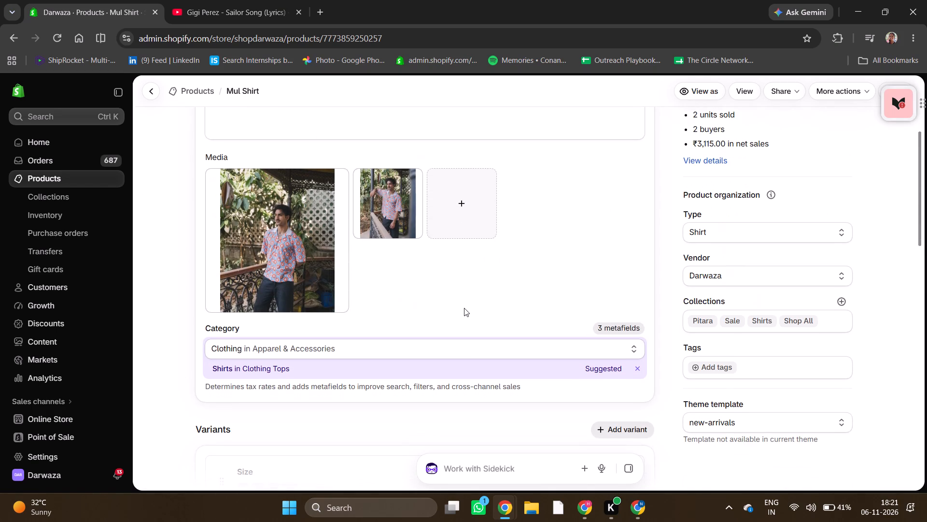
scroll(464, 308, "down", 2)
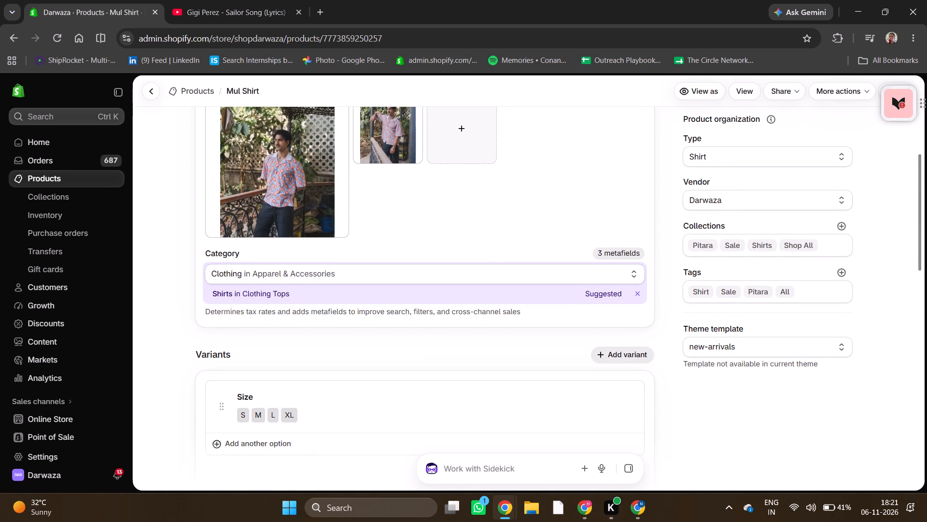
scroll(464, 308, "down", 6)
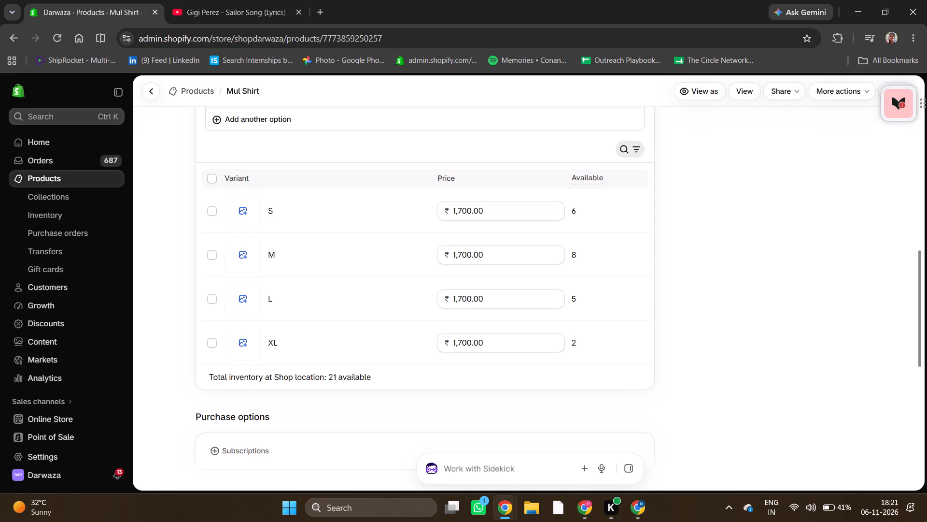
scroll(464, 308, "up", 7)
scroll(464, 308, "down", 1)
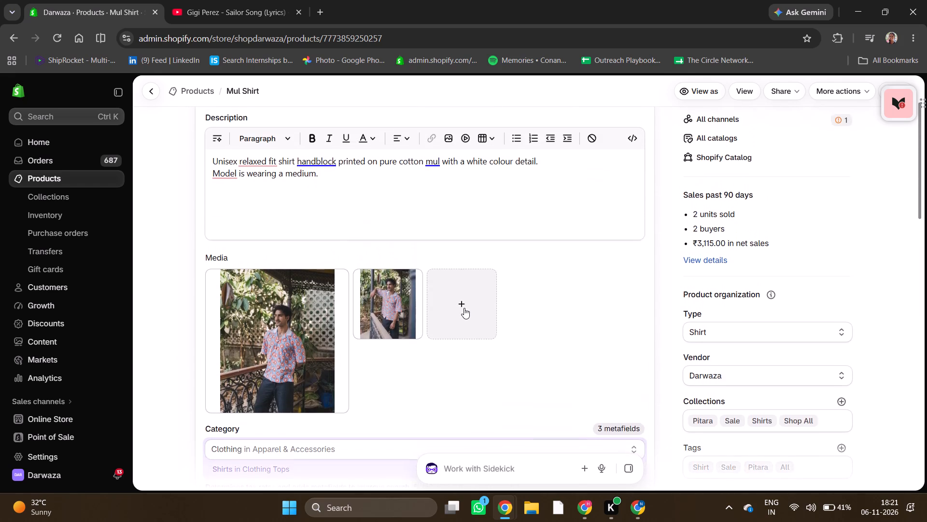
scroll(464, 308, "down", 1)
scroll(464, 308, "right", 1)
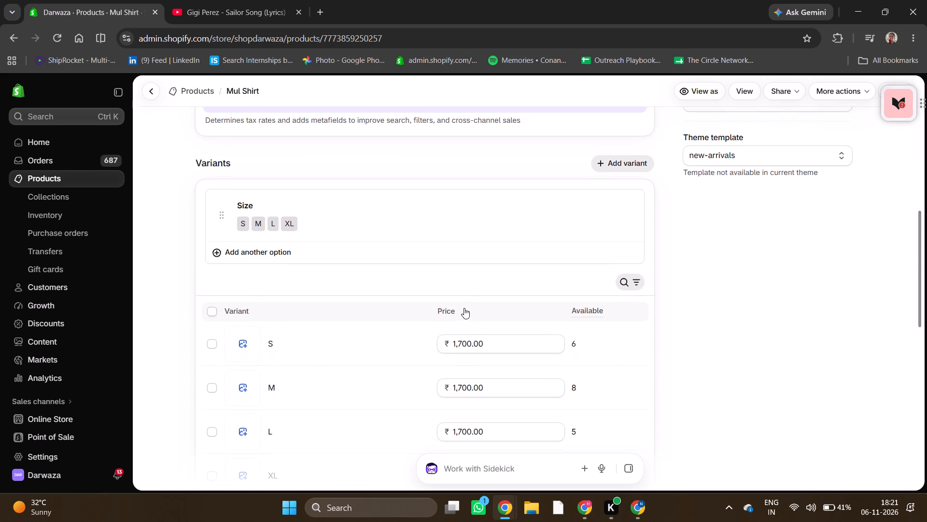
scroll(464, 308, "right", 1)
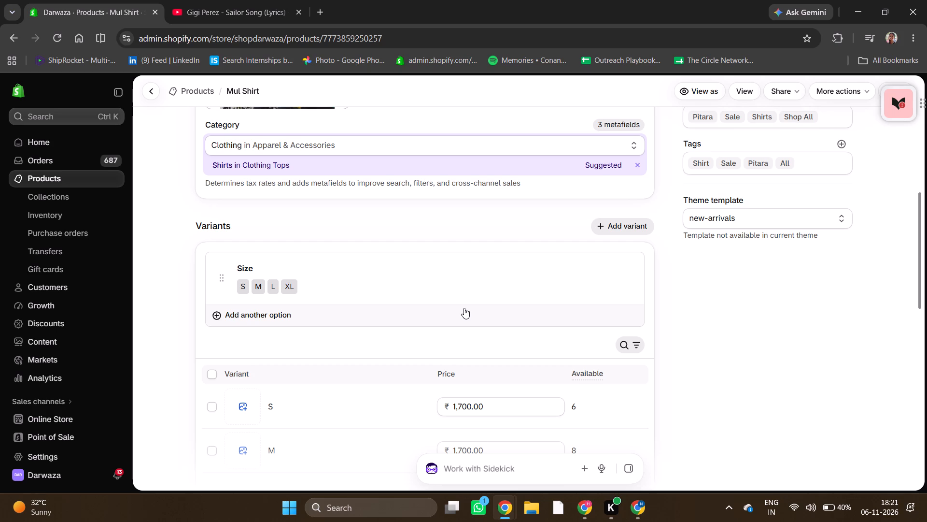
scroll(464, 308, "down", 5)
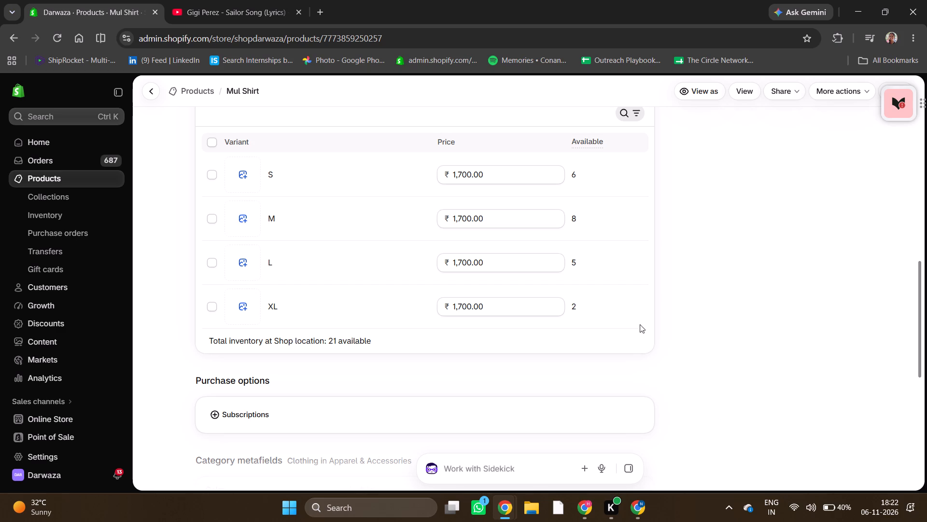
left_click(577, 213)
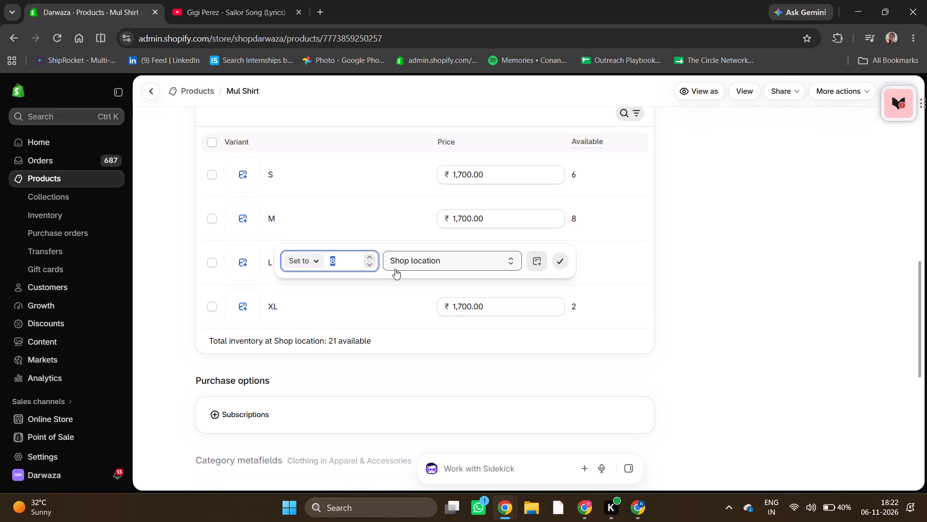
double_click(371, 265)
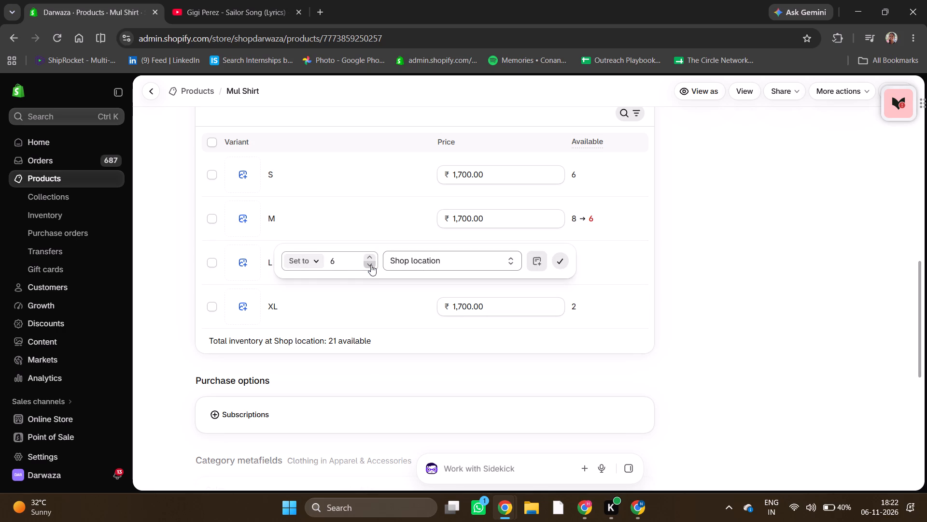
left_click(371, 265)
left_click(371, 265)
left_click(562, 261)
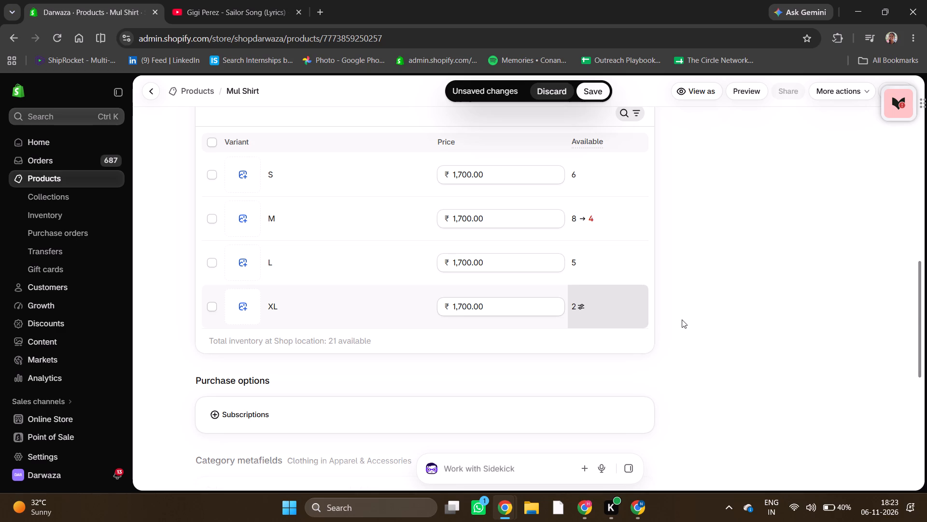
left_click(595, 85)
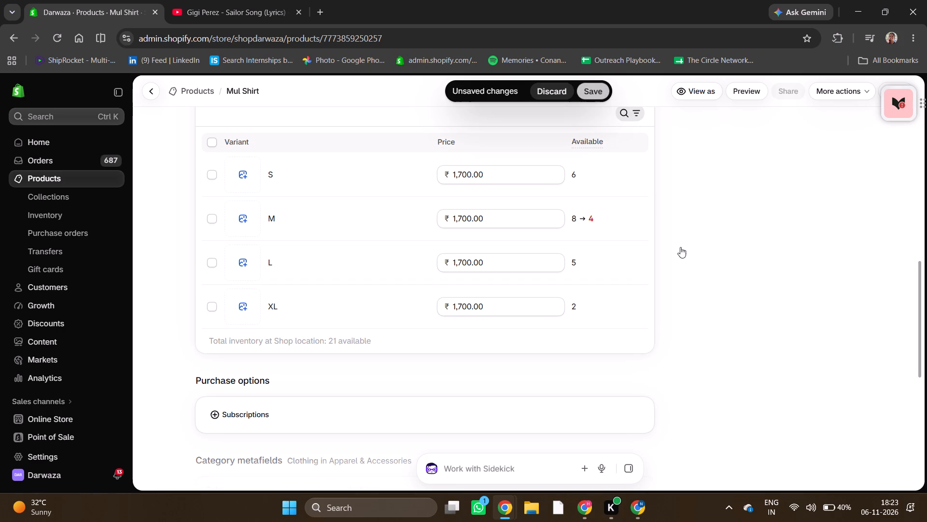
Return from the Mul Shirt to the products list.
scroll(680, 247, "up", 1)
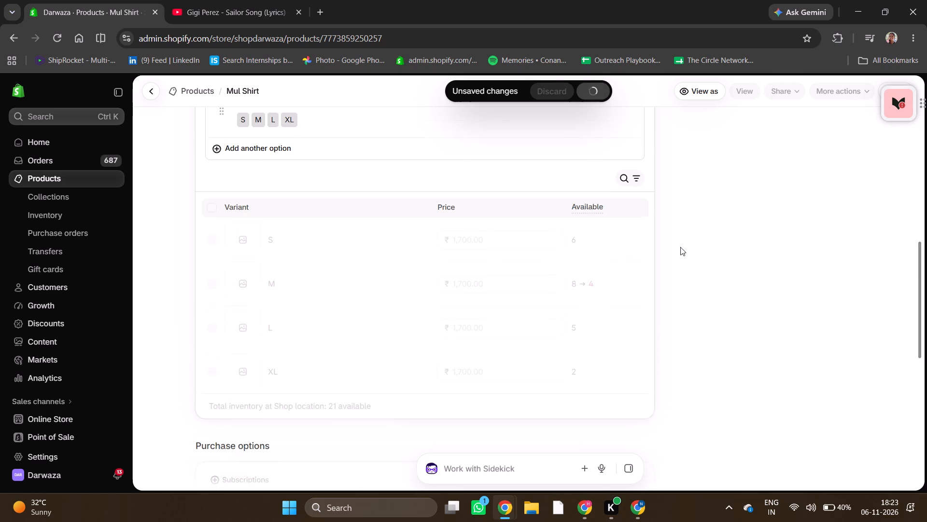
scroll(680, 247, "up", 3)
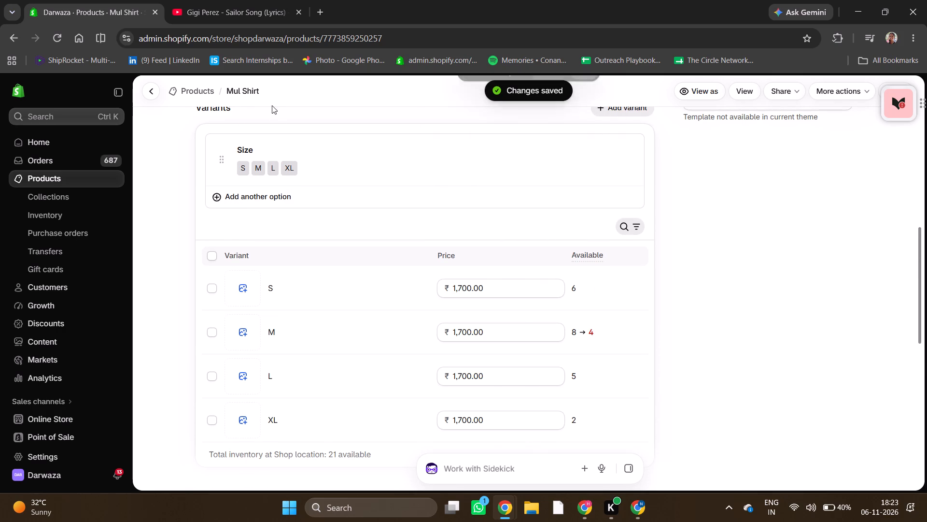
left_click(193, 87)
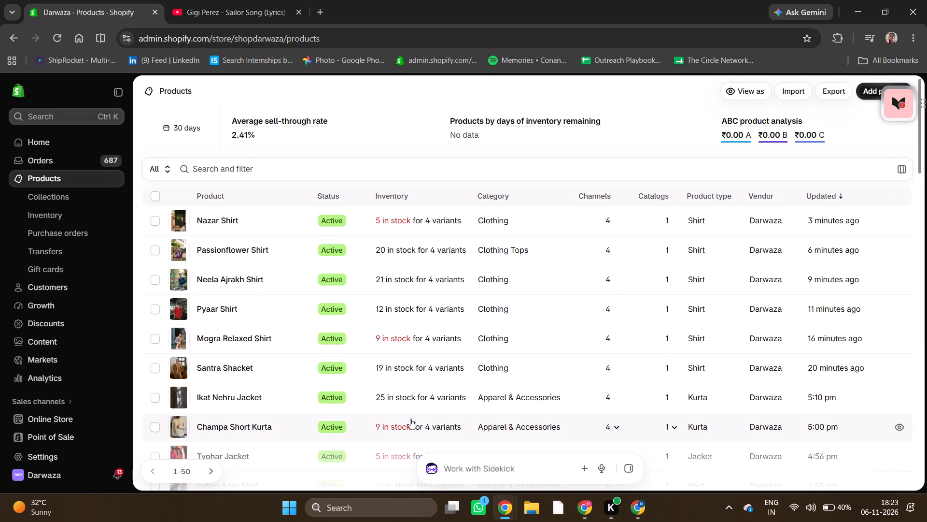
Open the Bougainvillea Shirt from the products list and go to the available stock of its size variants.
scroll(410, 419, "down", 6)
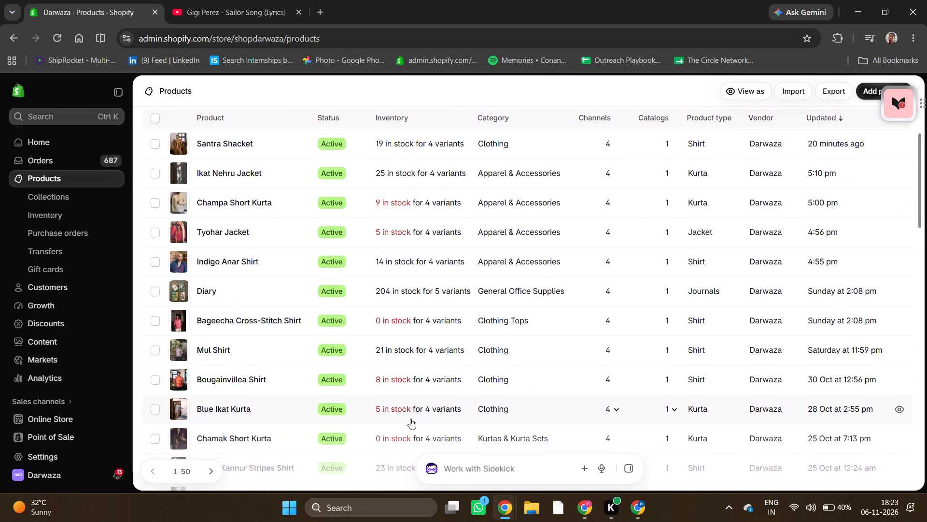
scroll(410, 419, "down", 4)
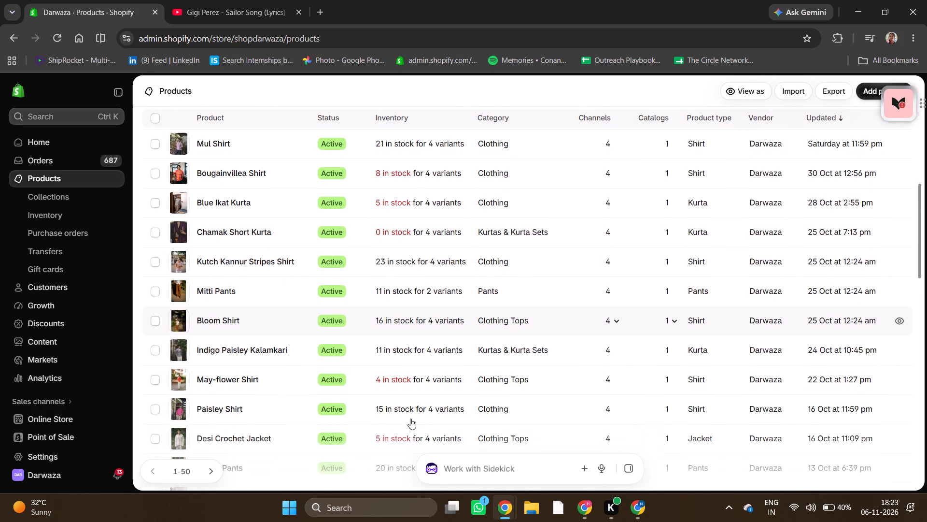
scroll(410, 419, "down", 1)
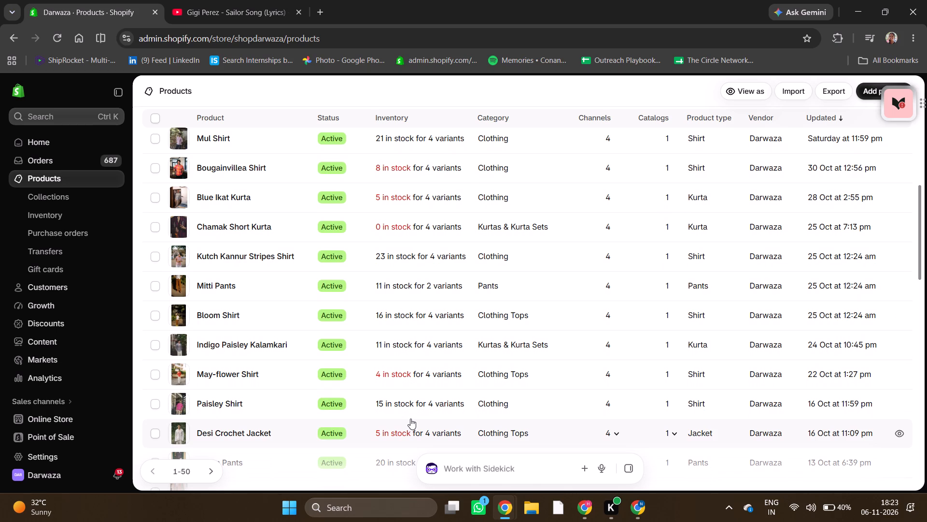
scroll(410, 419, "down", 1)
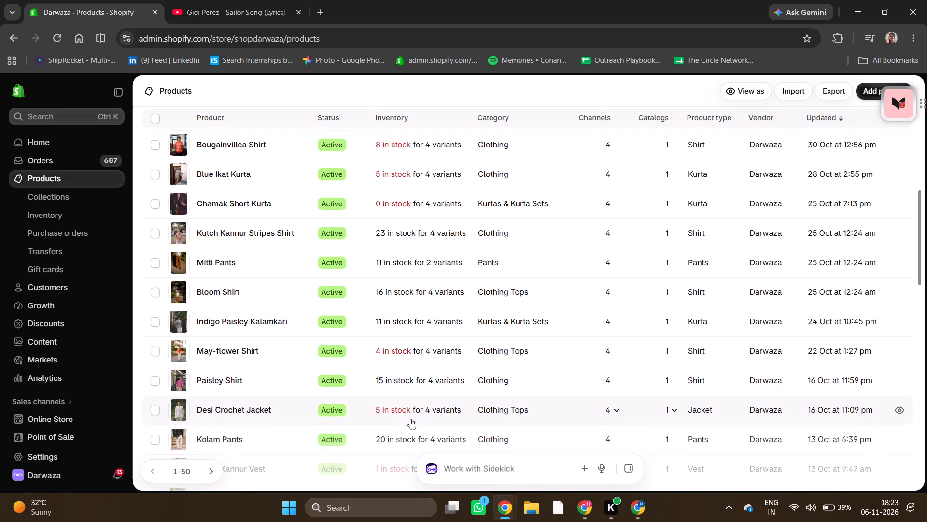
scroll(410, 419, "down", 1)
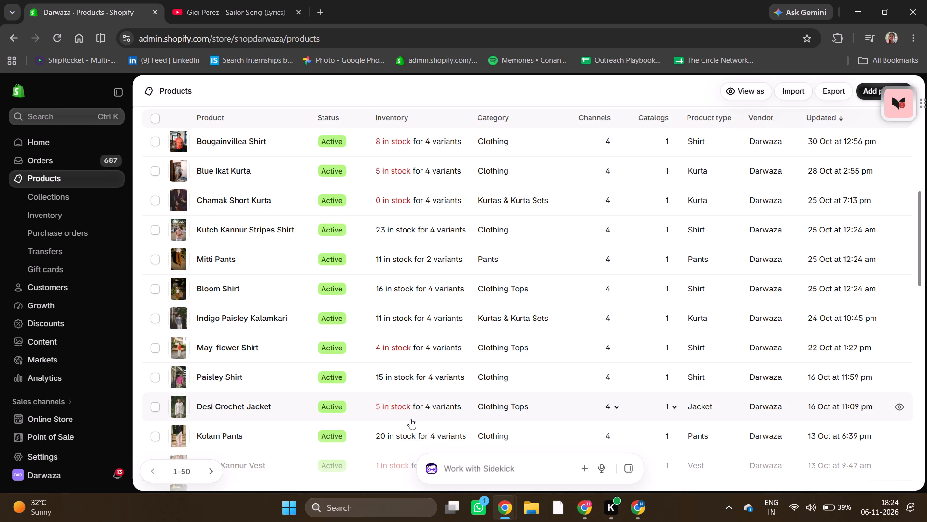
left_click(257, 141)
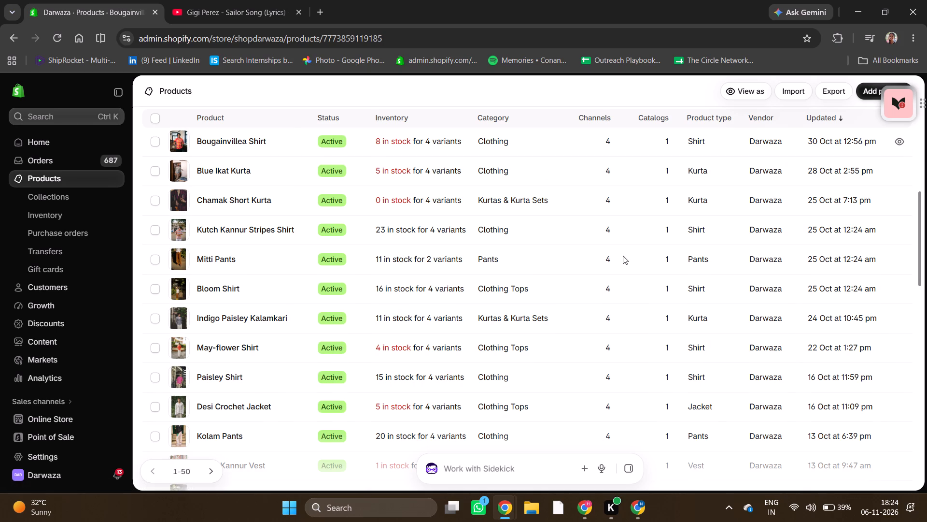
scroll(639, 320, "down", 4)
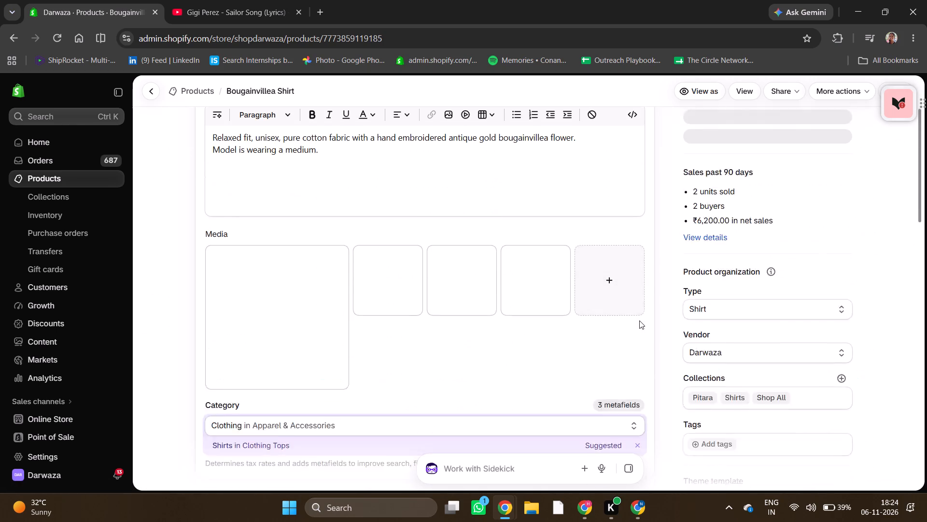
scroll(639, 320, "down", 8)
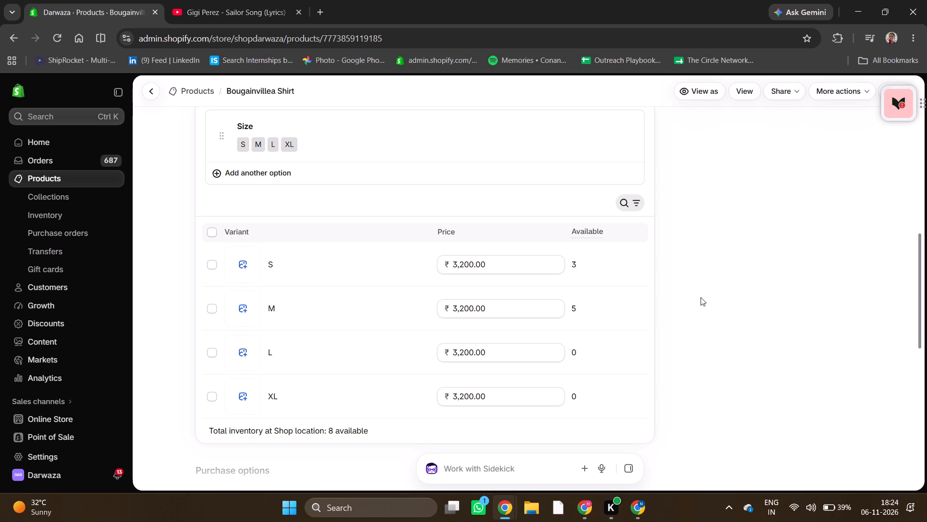
scroll(701, 297, "down", 1)
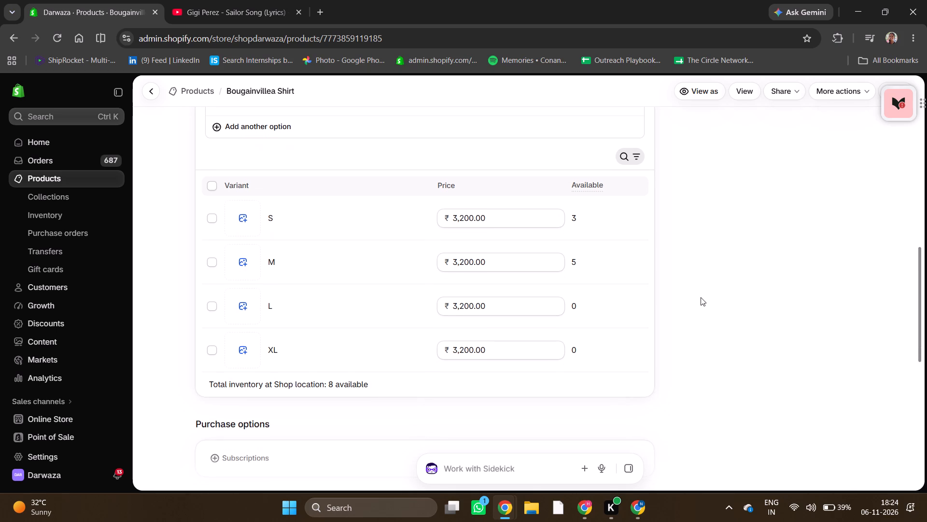
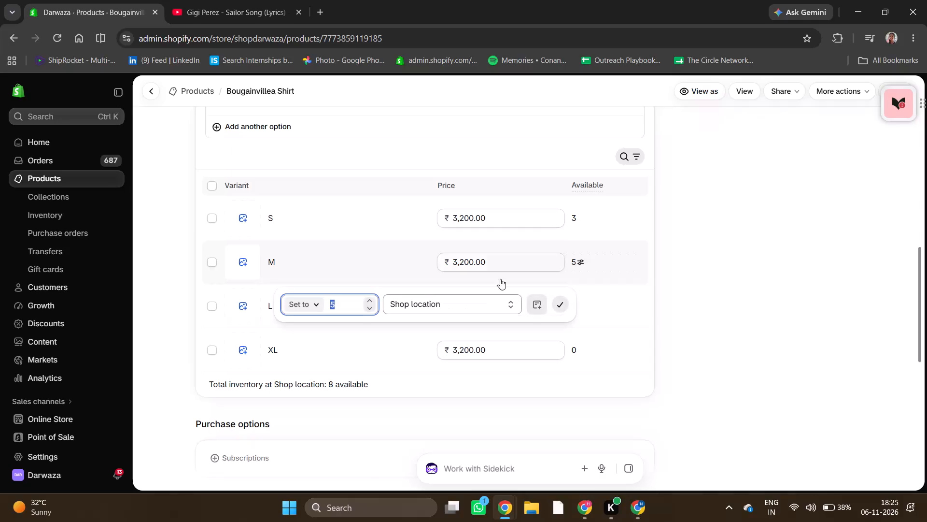
Set the available quantity of the Bougainvillea Shirt's size M variant to 1 at Shop location.
double_click(372, 312)
left_click(372, 312)
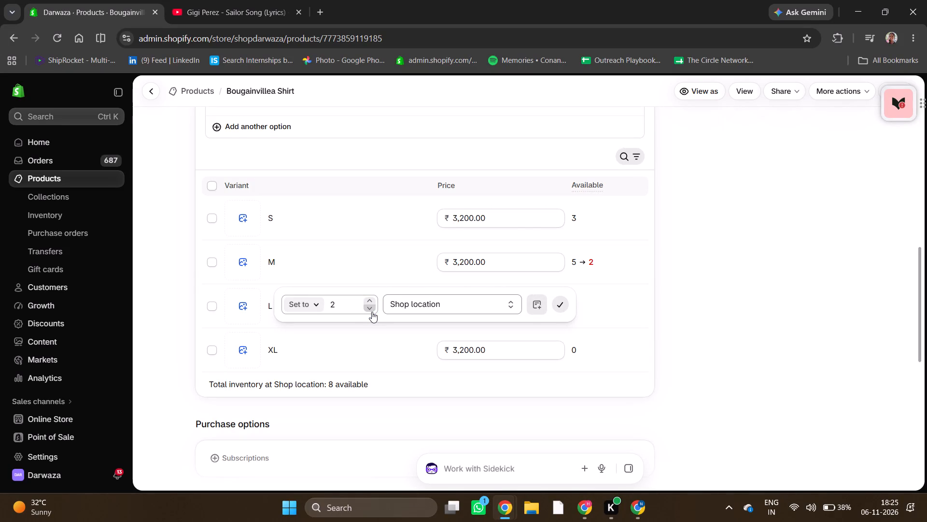
left_click(372, 312)
left_click(566, 307)
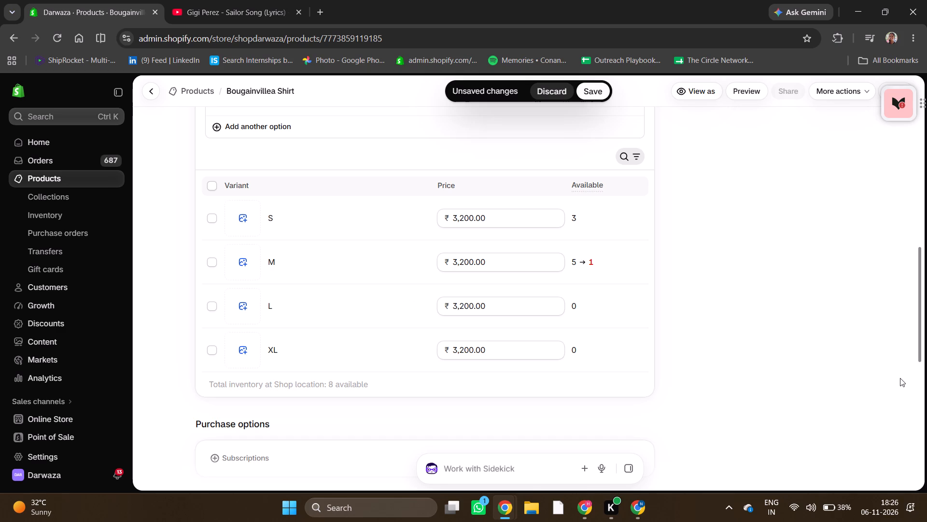
Set the available quantity of the Bougainvillea Shirt's size L variant to 4 at Shop location and save the product.
scroll(900, 378, "down", 2)
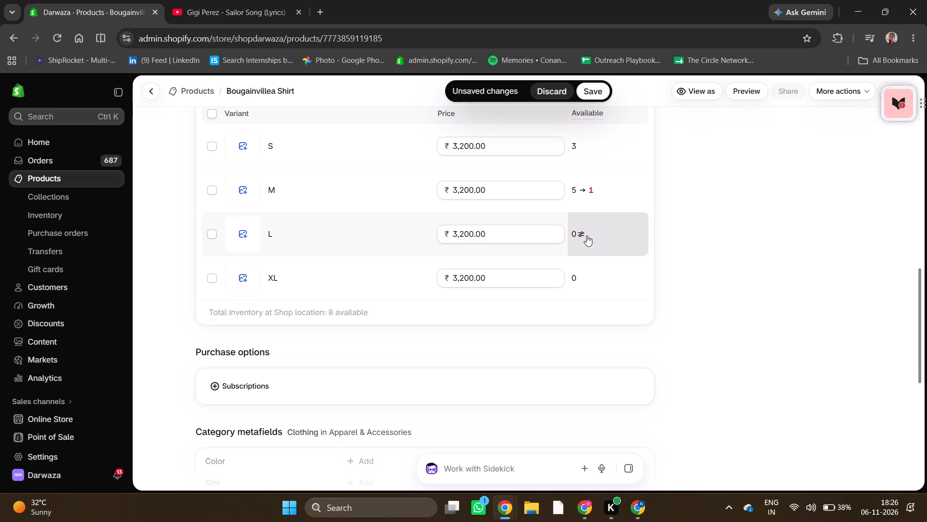
left_click(584, 236)
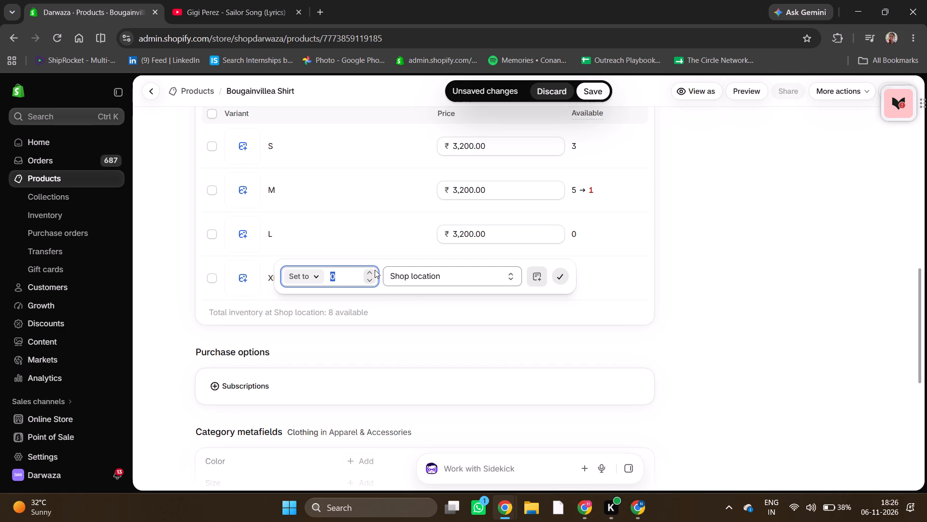
left_click(375, 270)
triple_click(372, 270)
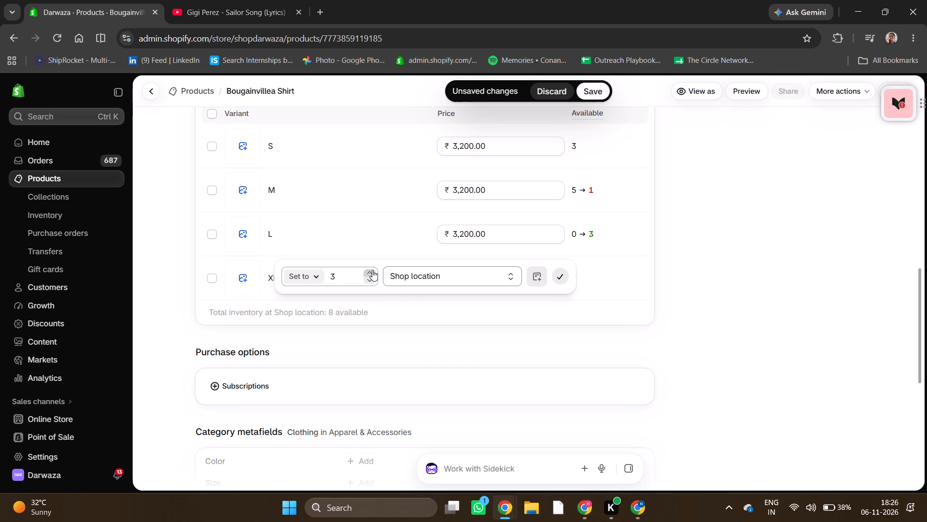
left_click(372, 270)
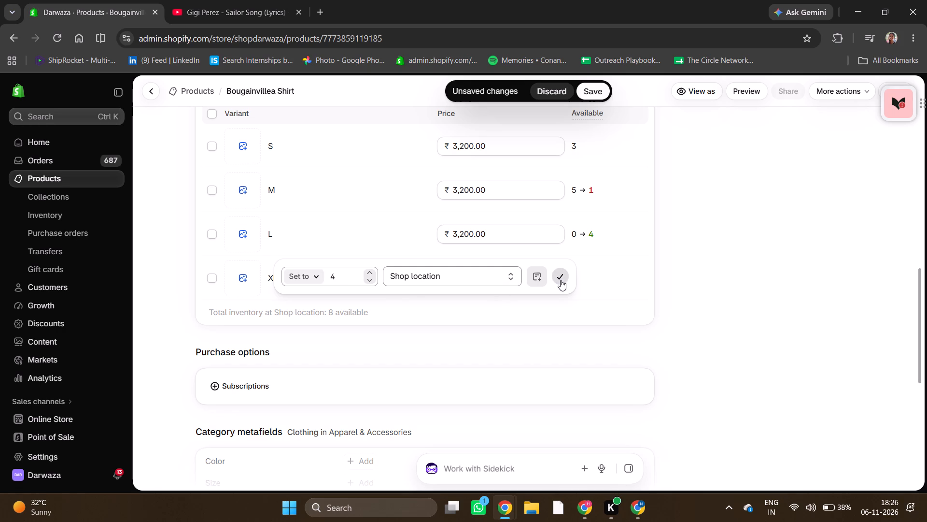
left_click(561, 280)
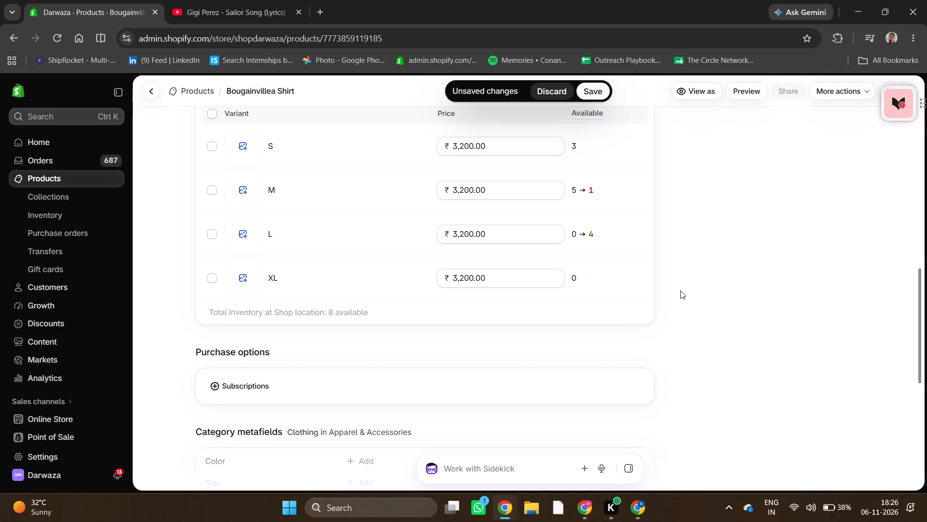
left_click(596, 89)
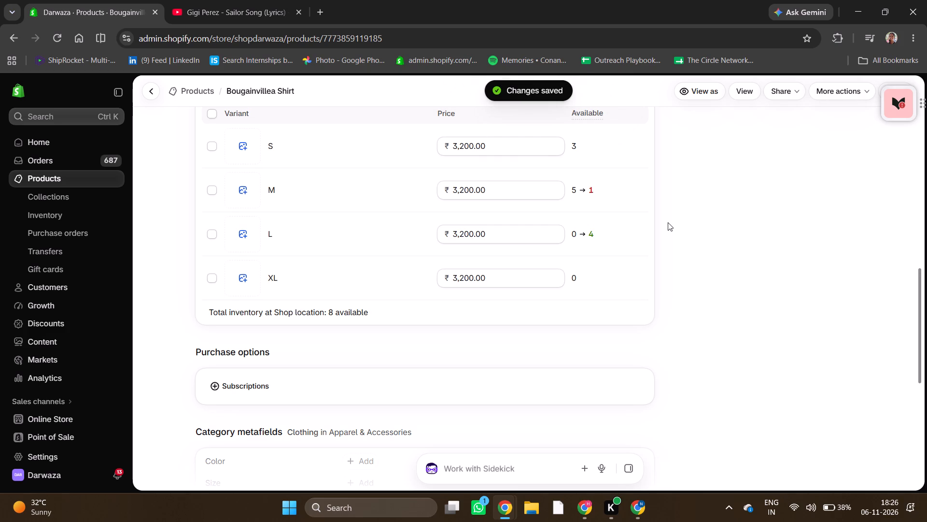
Return to the products list, find the Blue Ikat Kurta and open its product page.
left_click(198, 90)
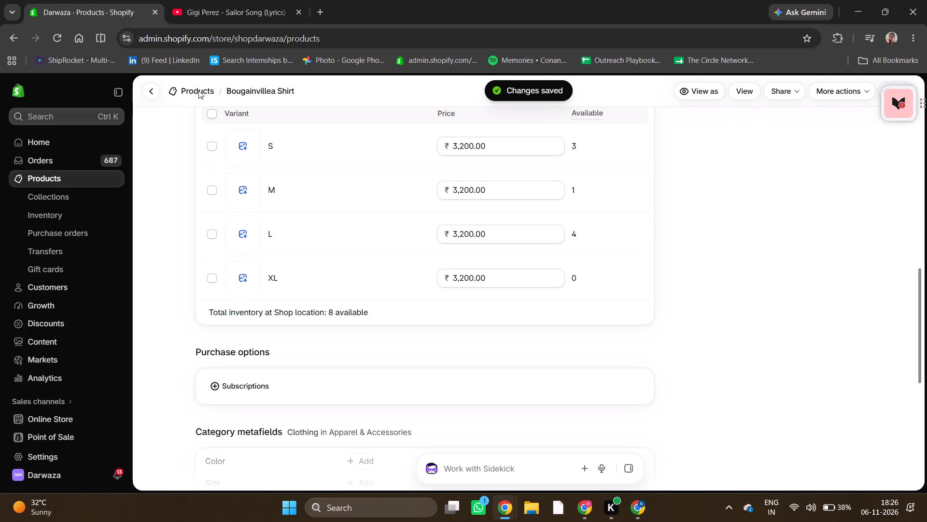
scroll(316, 305, "down", 4)
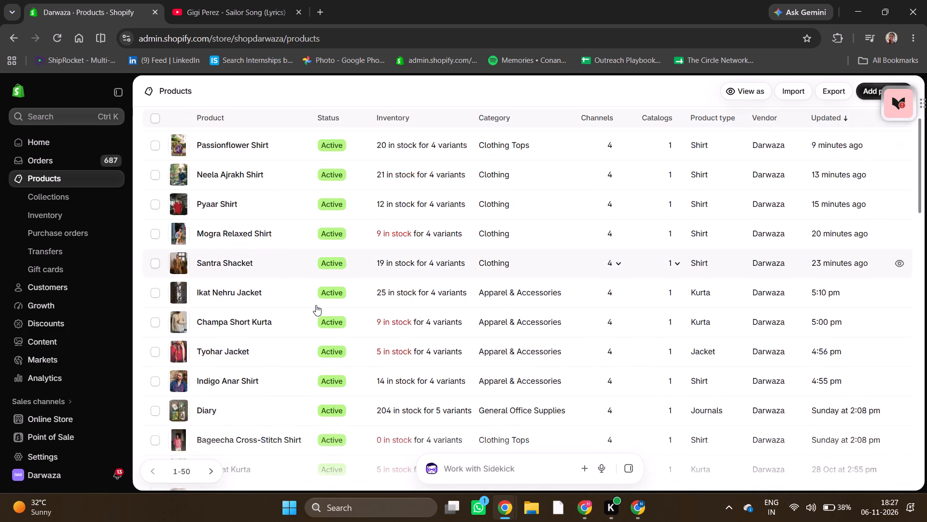
scroll(316, 305, "down", 5)
scroll(401, 352, "down", 1)
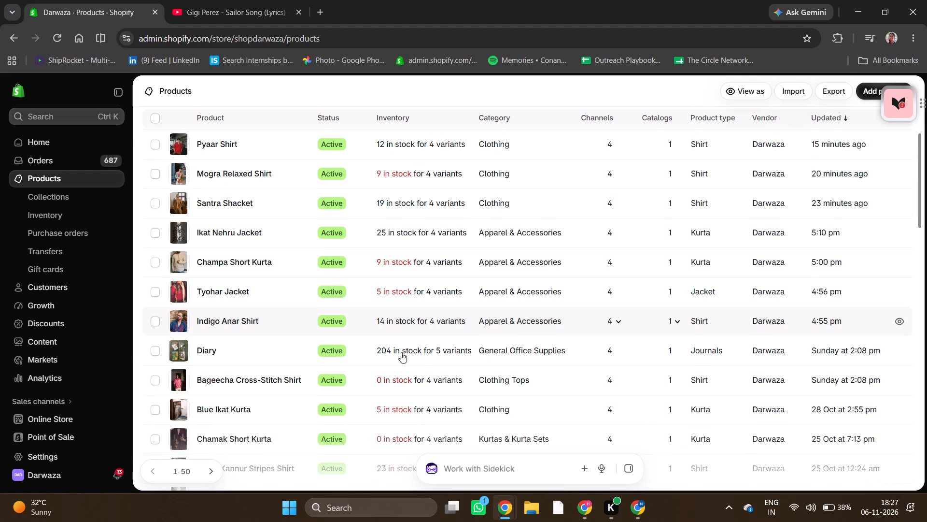
scroll(401, 352, "down", 5)
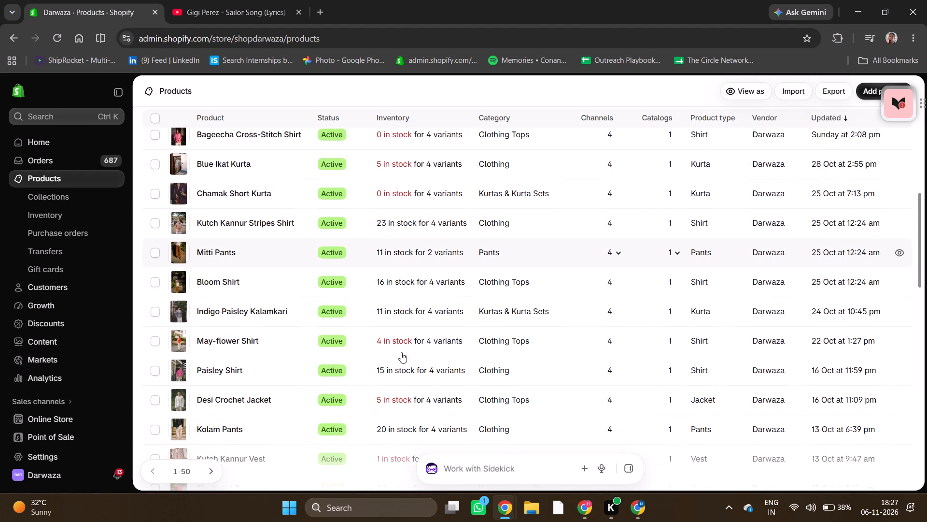
scroll(401, 352, "down", 1)
scroll(309, 233, "down", 1)
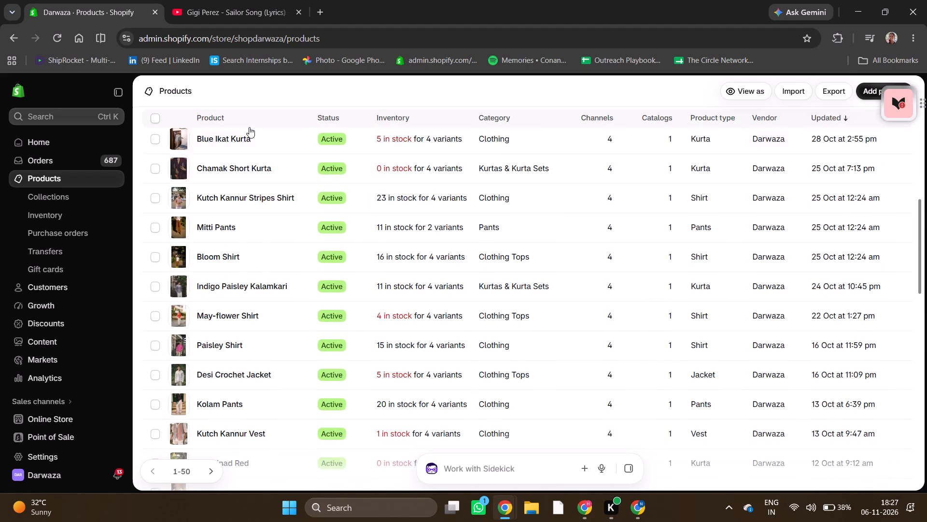
left_click(246, 140)
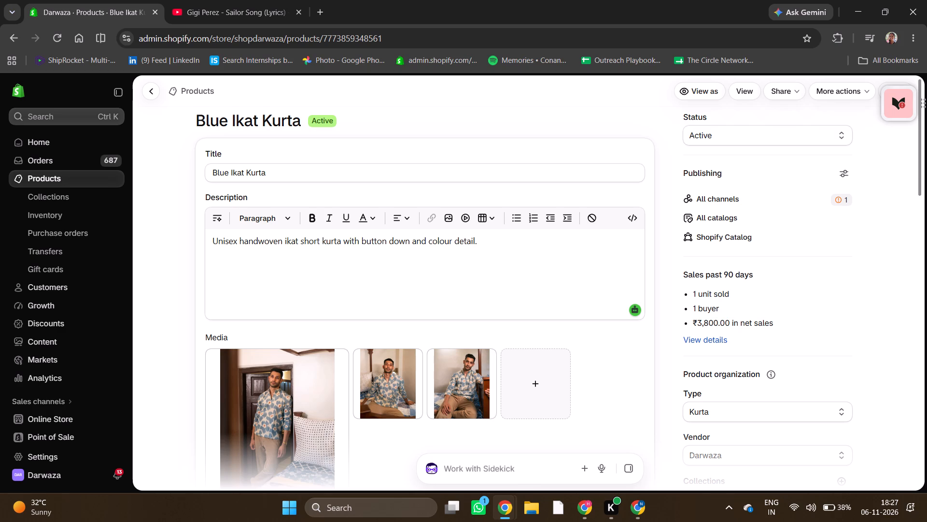
Set the available quantity of the Blue Ikat Kurta's size M variant to 4 at Shop location.
scroll(345, 281, "down", 6)
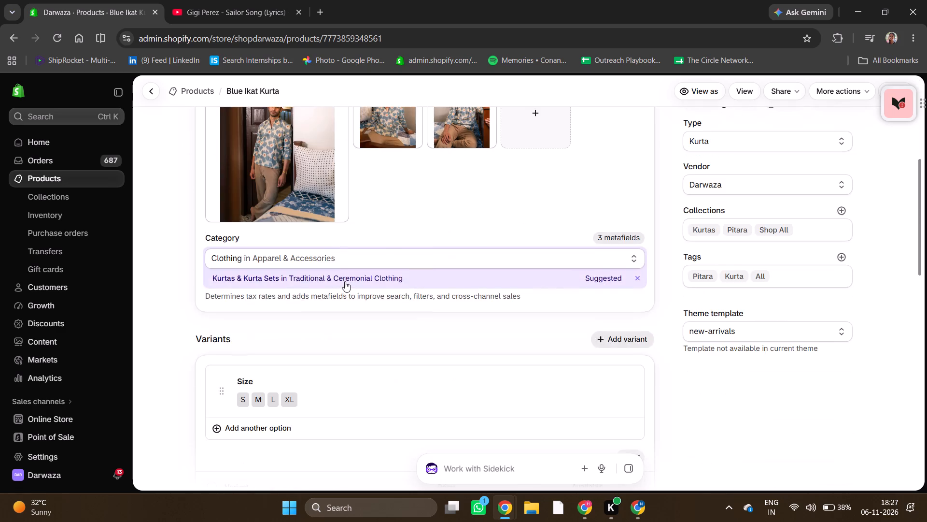
scroll(345, 281, "down", 5)
scroll(345, 281, "up", 2)
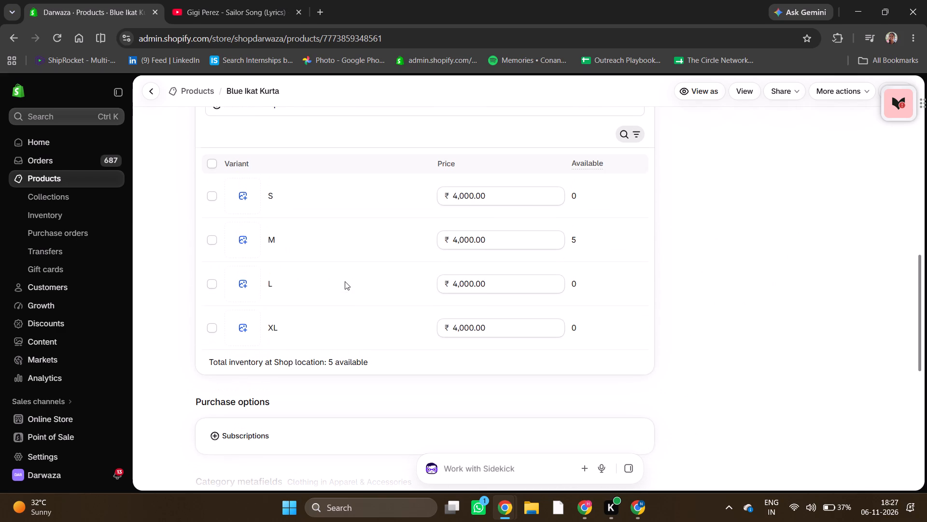
scroll(345, 281, "up", 1)
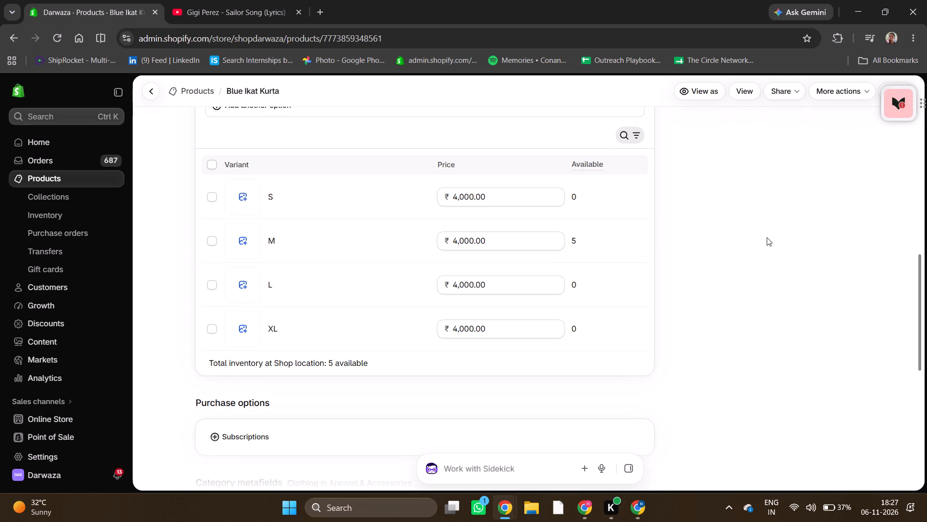
left_click(578, 238)
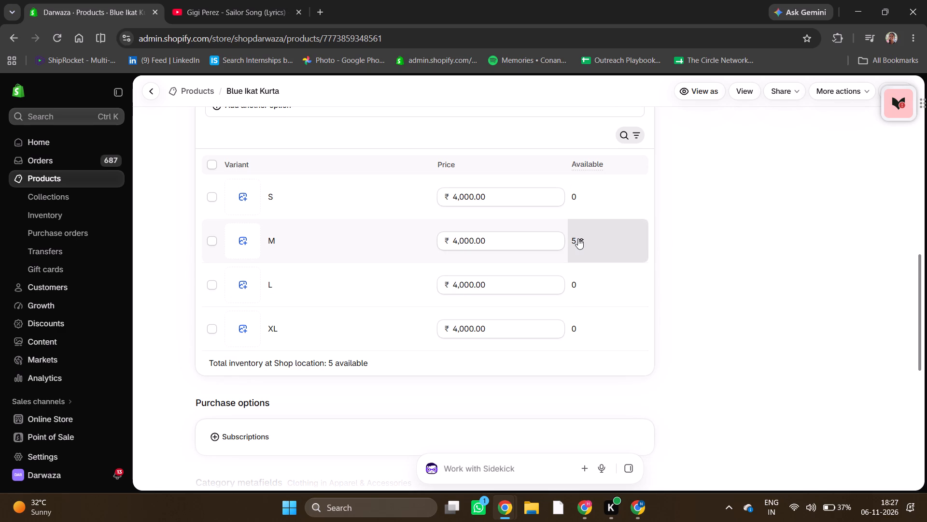
left_click(368, 290)
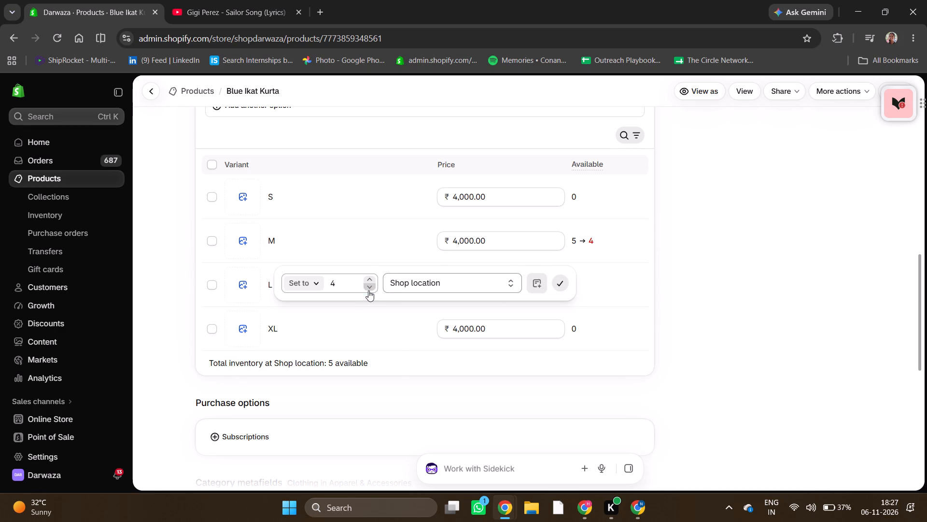
left_click(564, 285)
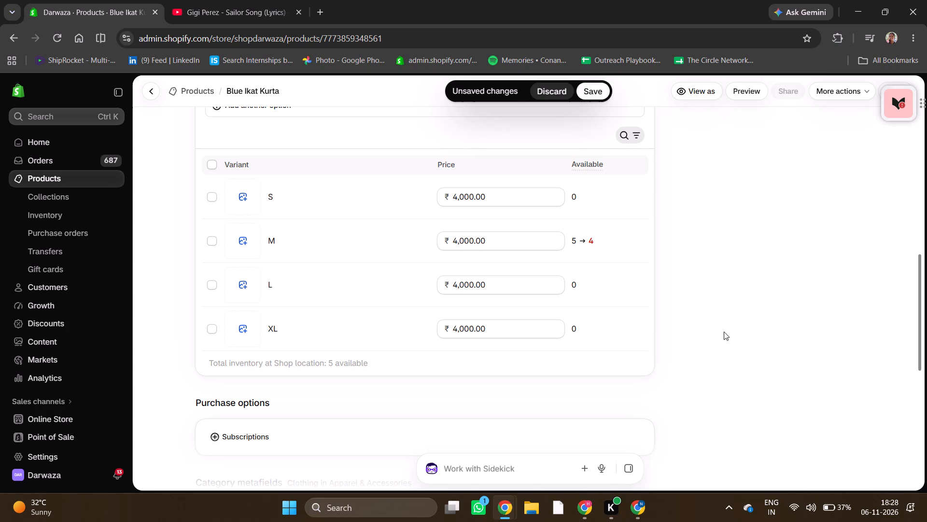
Set the available quantity of the Blue Ikat Kurta's L and XL variants to 1 each at Shop location and save the product.
left_click(584, 287)
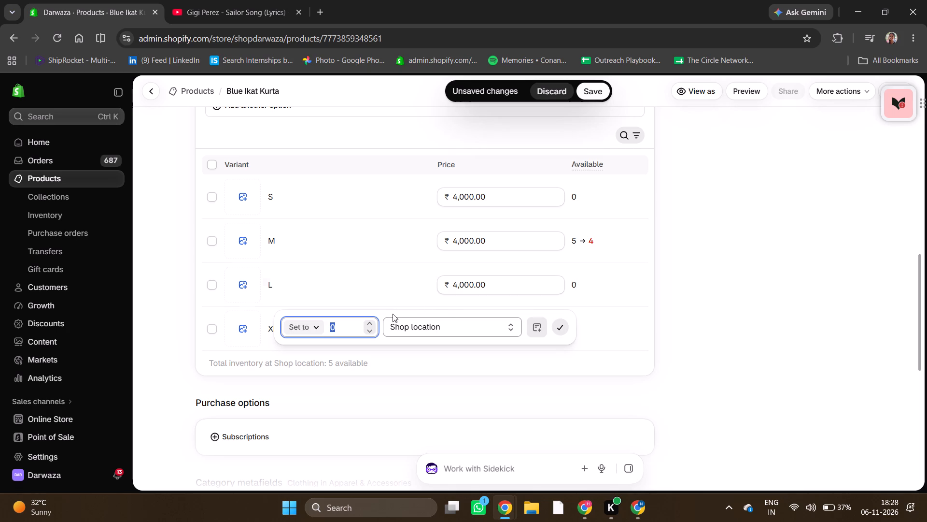
left_click(366, 325)
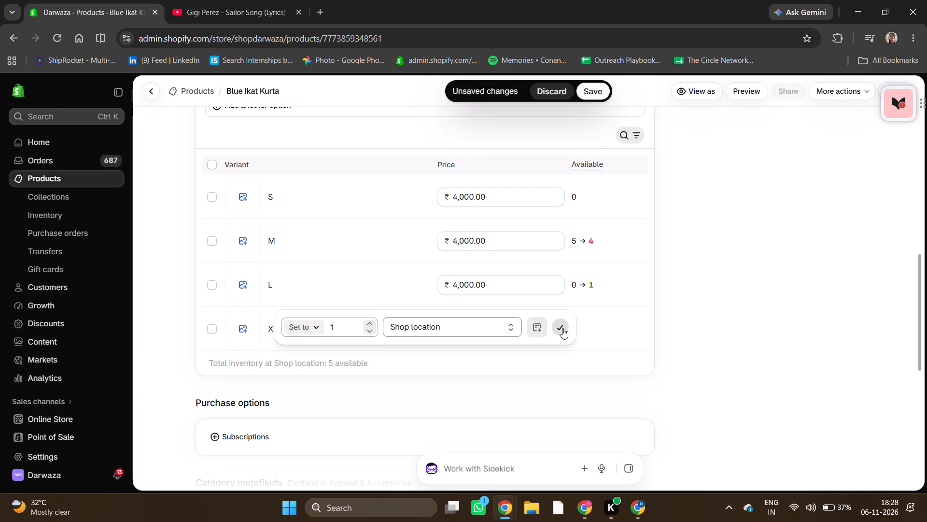
left_click(562, 328)
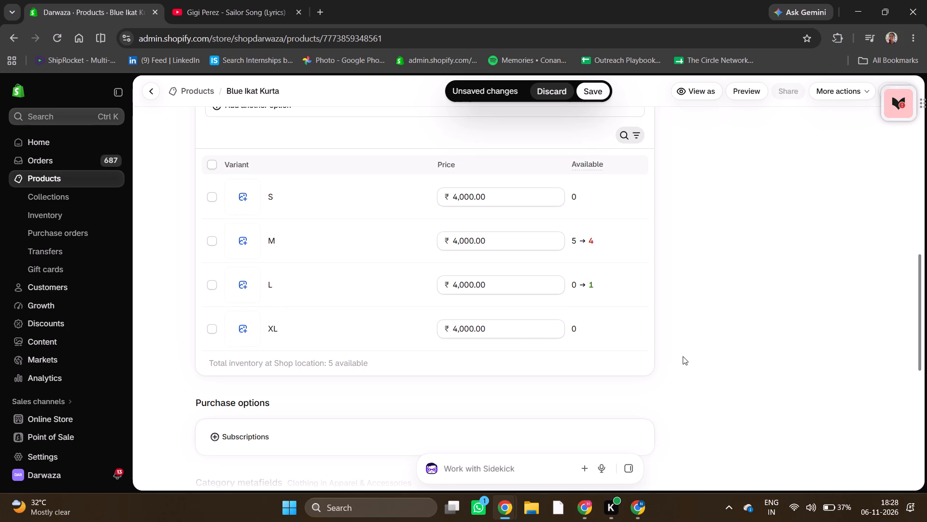
left_click(579, 327)
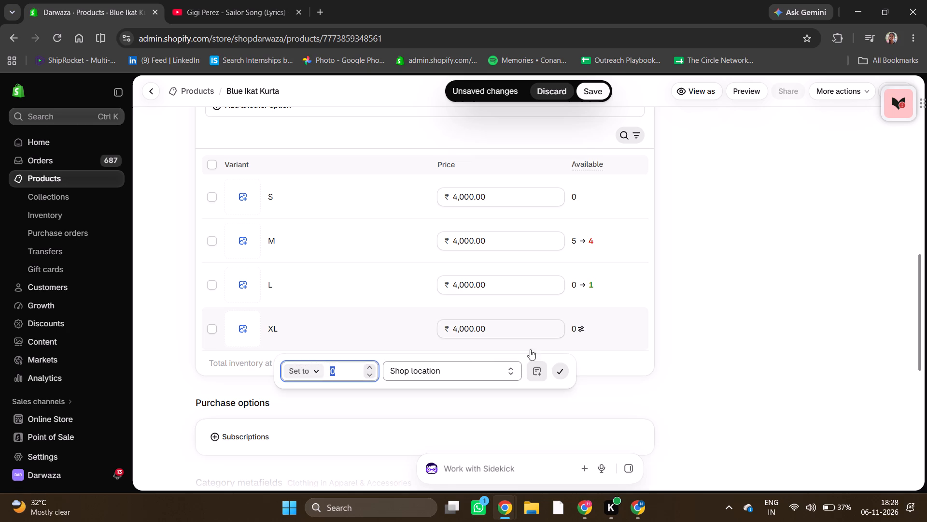
left_click(368, 368)
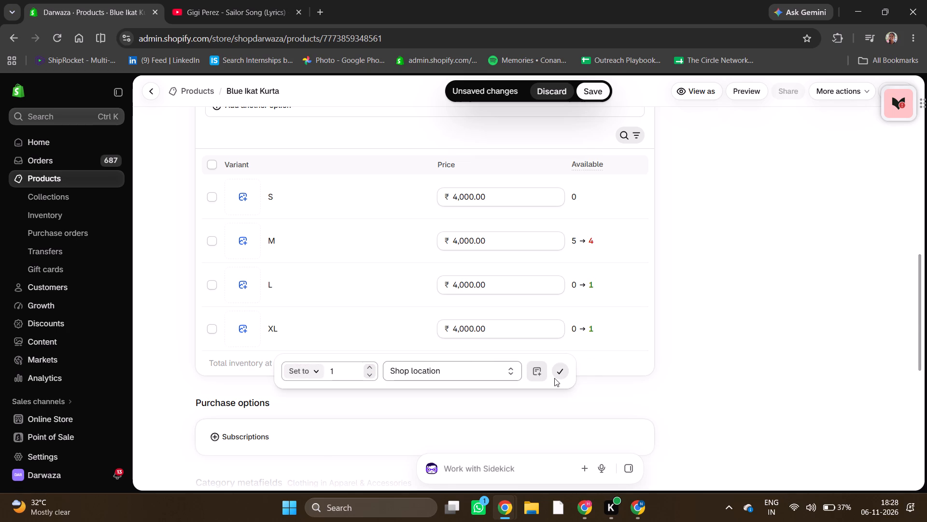
left_click(555, 373)
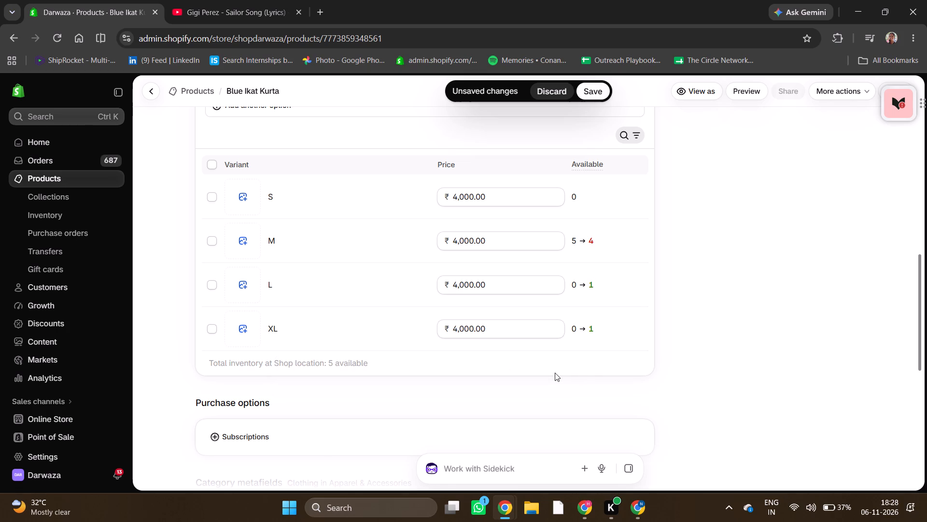
left_click(593, 89)
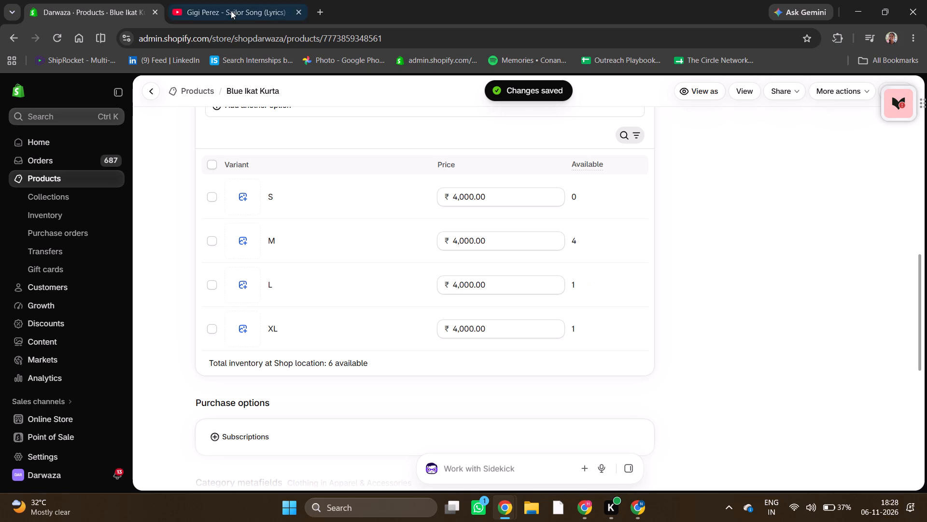
Open the Kutch Kannur Stripes Shirt from the products list and examine the available stock of its size variants.
left_click(191, 90)
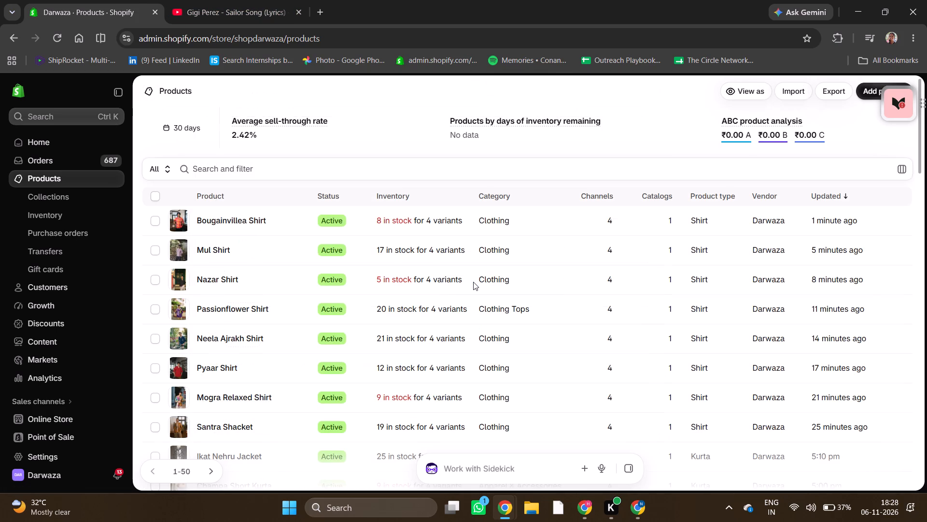
scroll(430, 332, "down", 4)
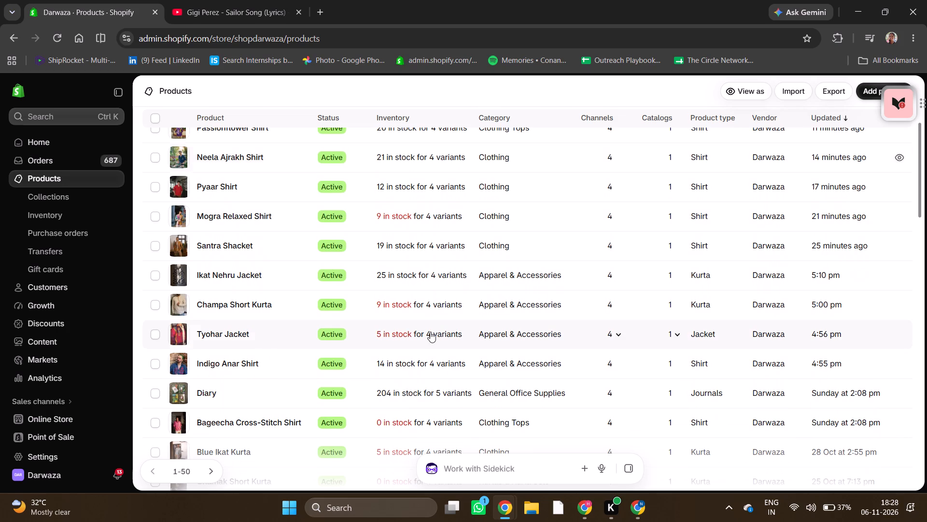
scroll(430, 332, "down", 4)
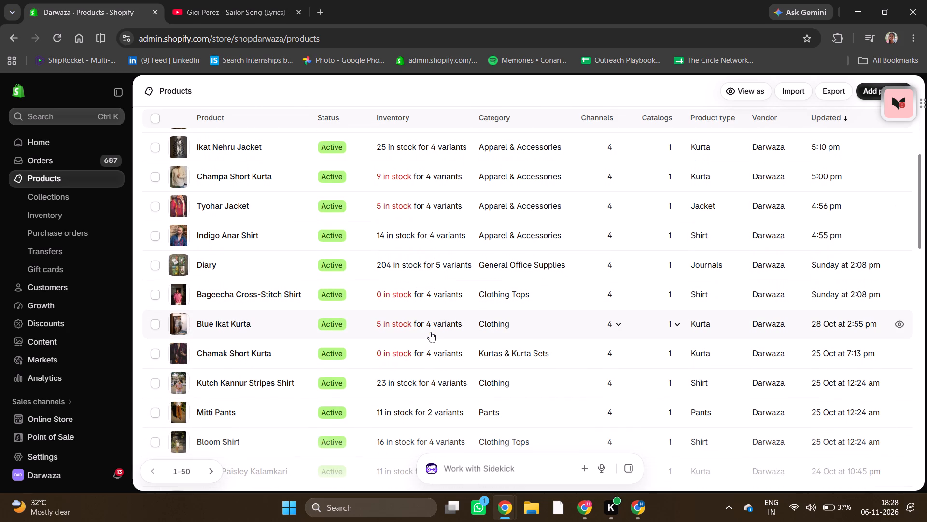
scroll(430, 332, "down", 2)
scroll(323, 328, "down", 3)
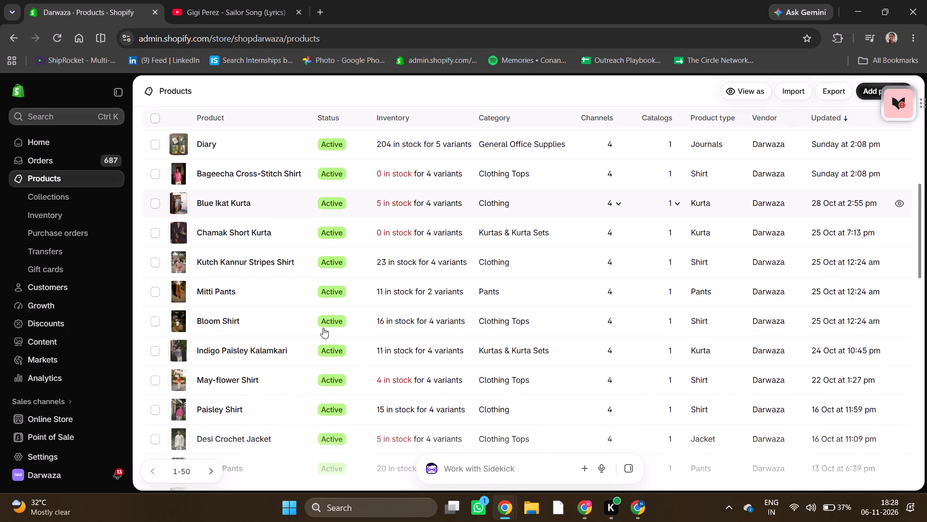
scroll(323, 328, "down", 2)
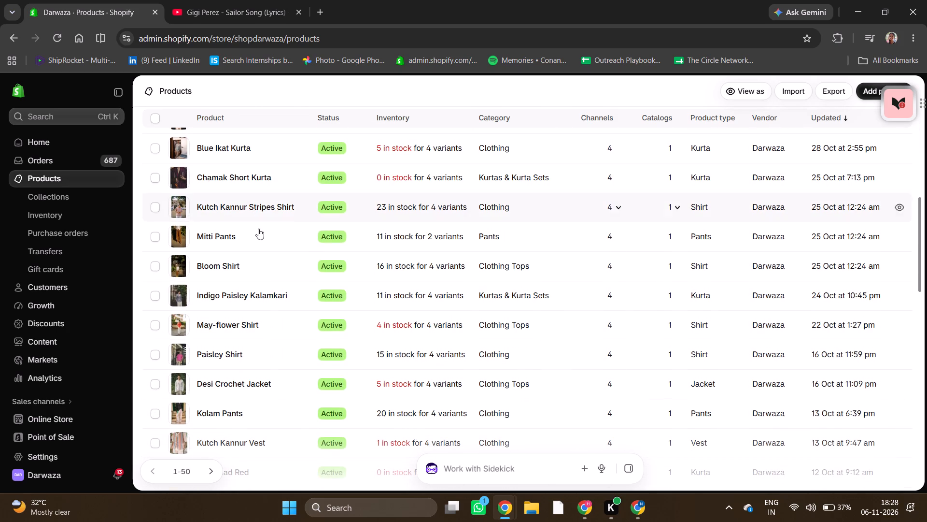
scroll(258, 229, "down", 1)
left_click(227, 153)
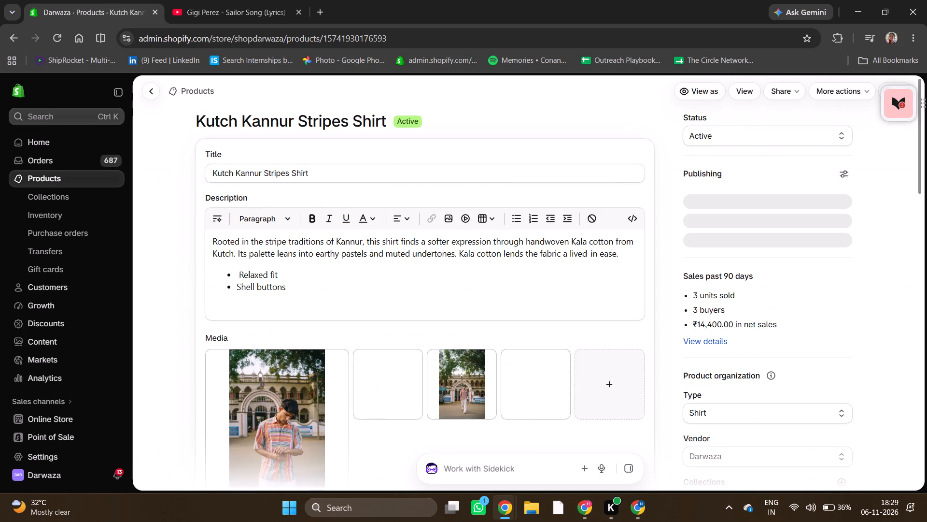
scroll(408, 292, "down", 8)
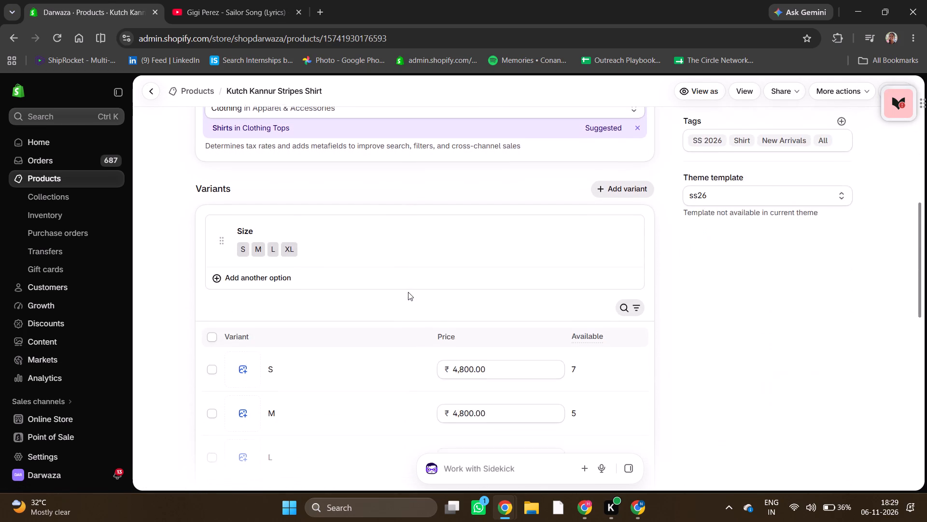
scroll(408, 292, "down", 3)
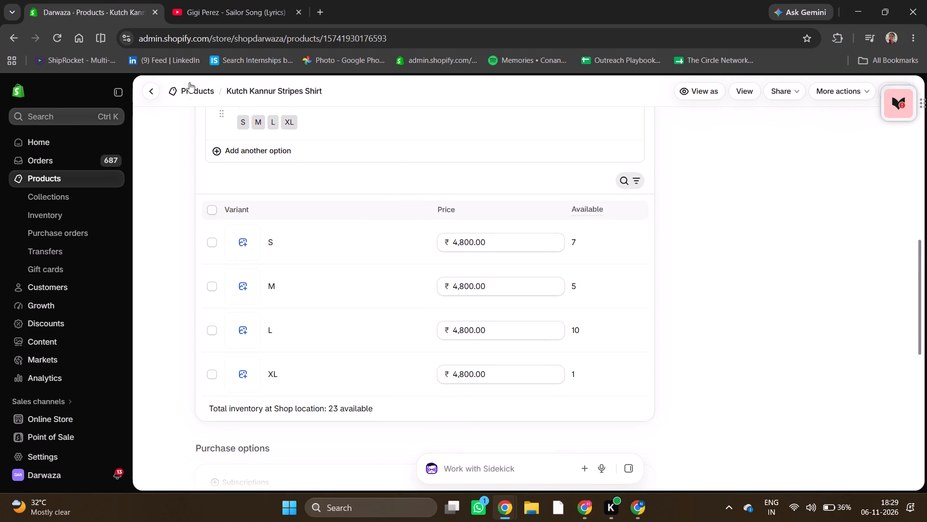
Return to the products list, find the Bloom Shirt and open its product page.
left_click(191, 92)
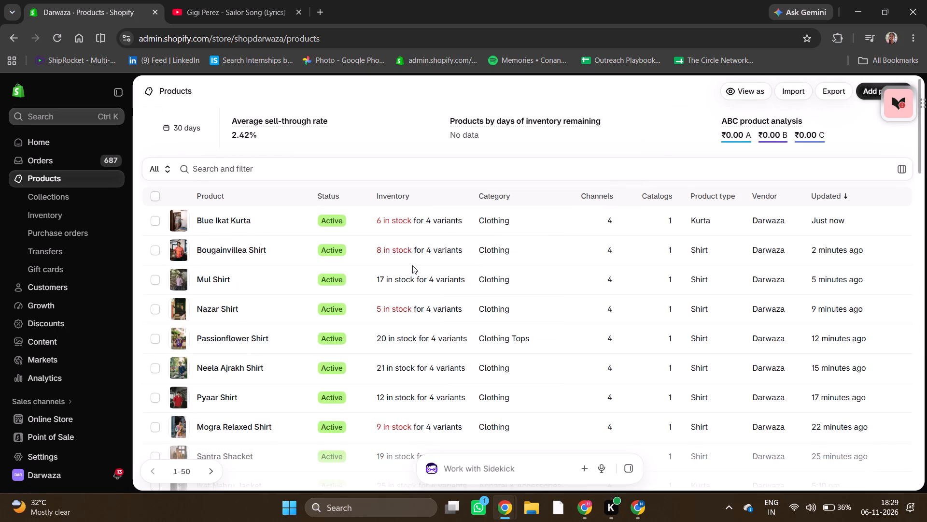
scroll(412, 265, "down", 8)
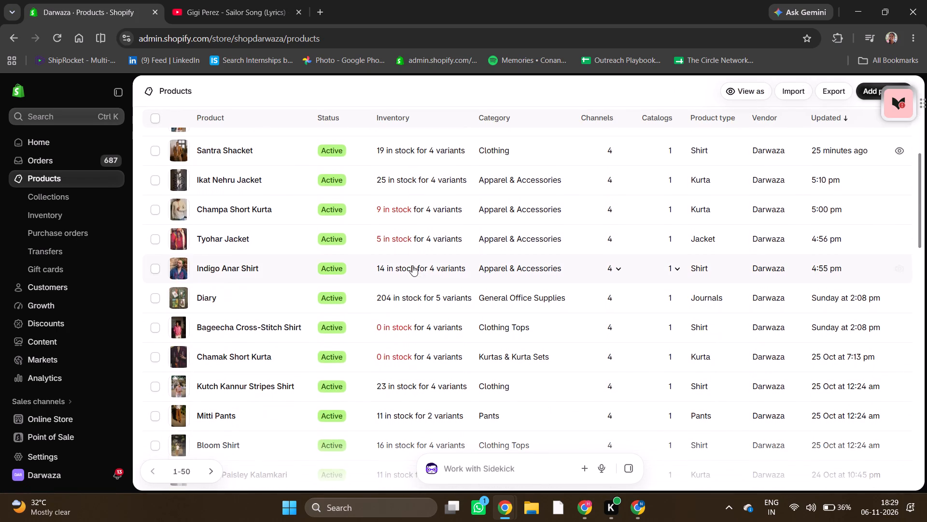
scroll(323, 250, "down", 3)
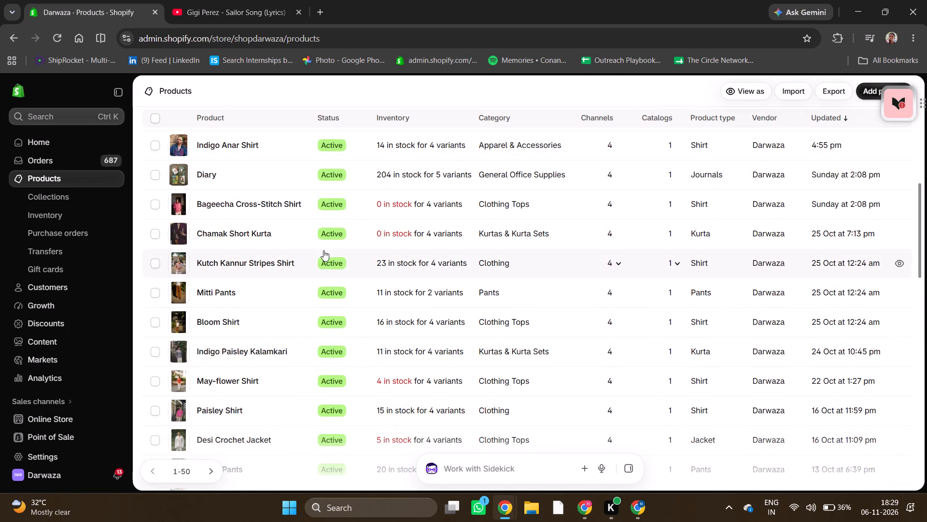
scroll(227, 289, "down", 4)
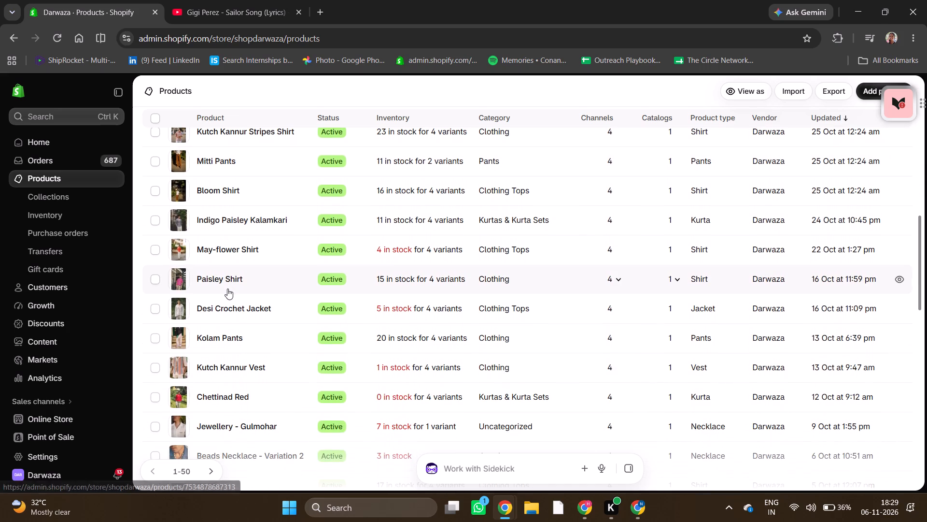
scroll(227, 289, "down", 1)
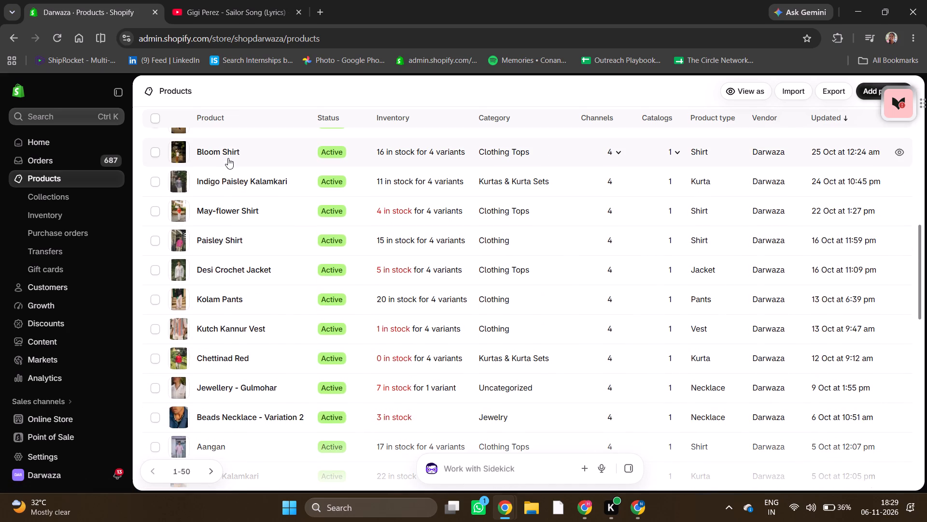
left_click(229, 156)
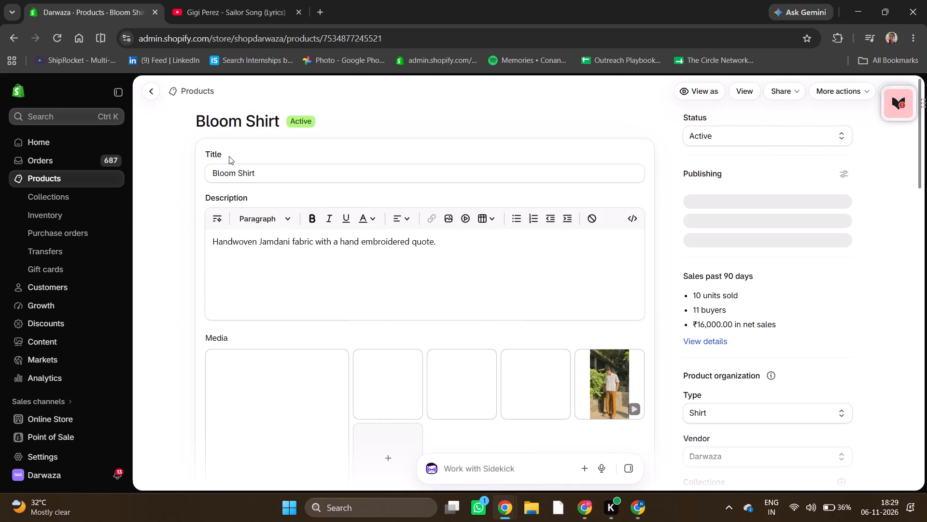
Examine the Bloom Shirt's size variant stock and its product photos, including the enlarged third photo.
scroll(463, 237, "down", 5)
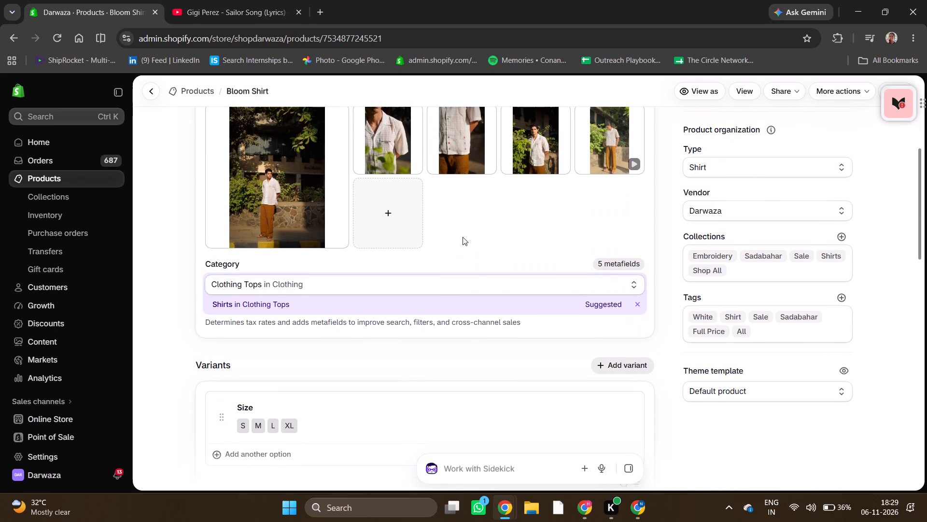
scroll(463, 237, "up", 1)
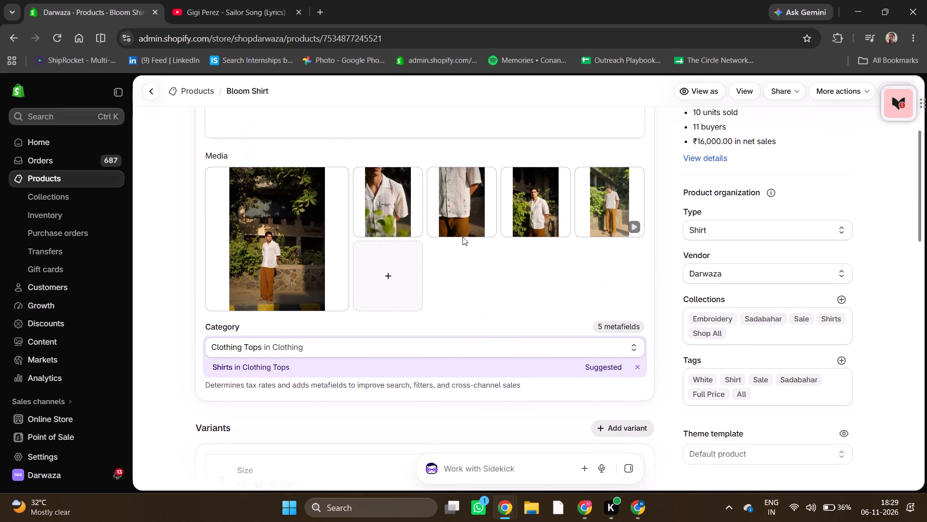
scroll(463, 237, "up", 1)
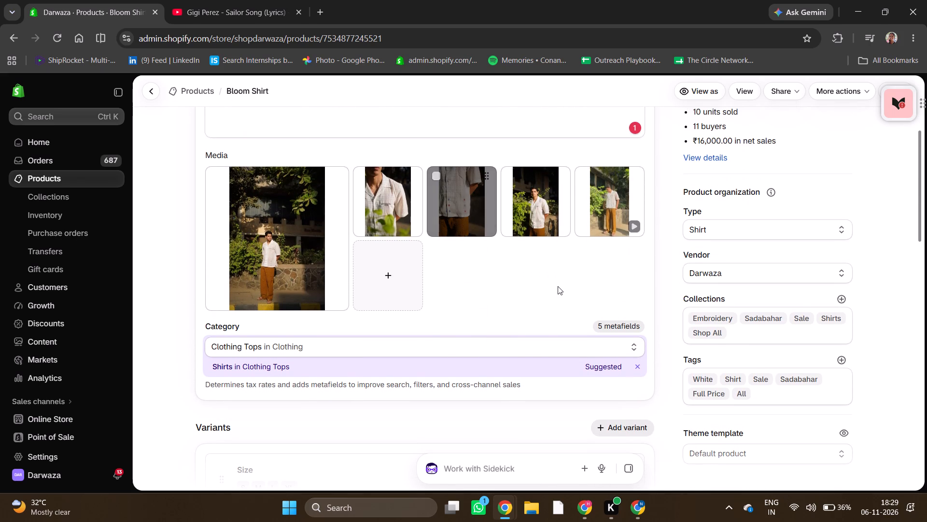
scroll(560, 287, "down", 7)
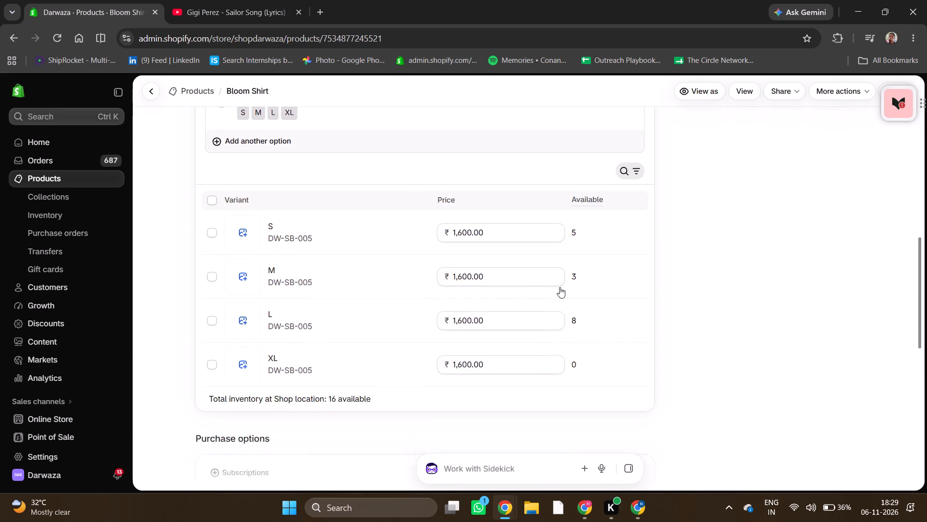
scroll(560, 287, "down", 2)
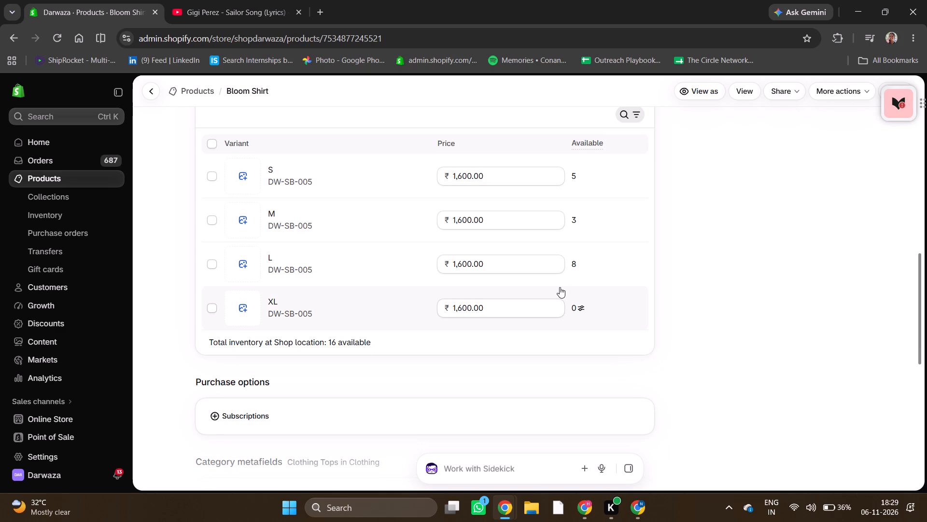
scroll(560, 287, "up", 8)
scroll(399, 190, "up", 7)
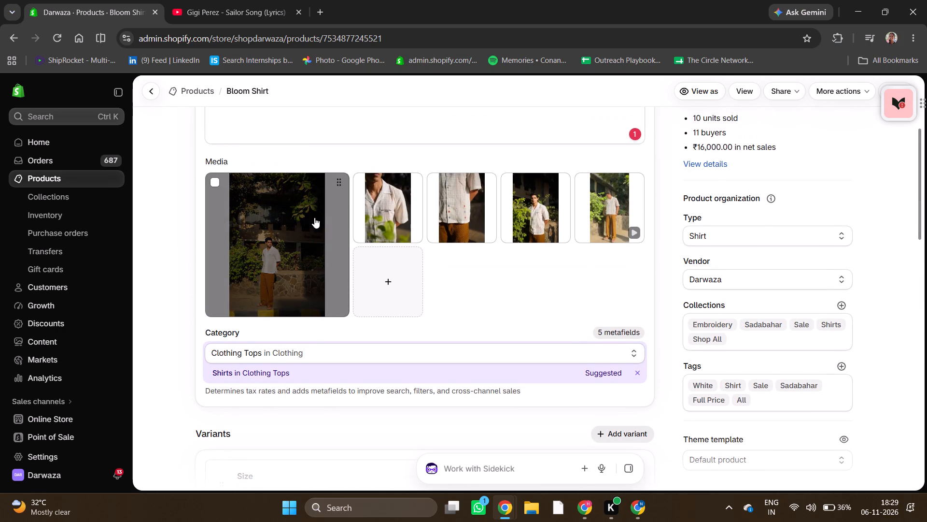
left_click(459, 203)
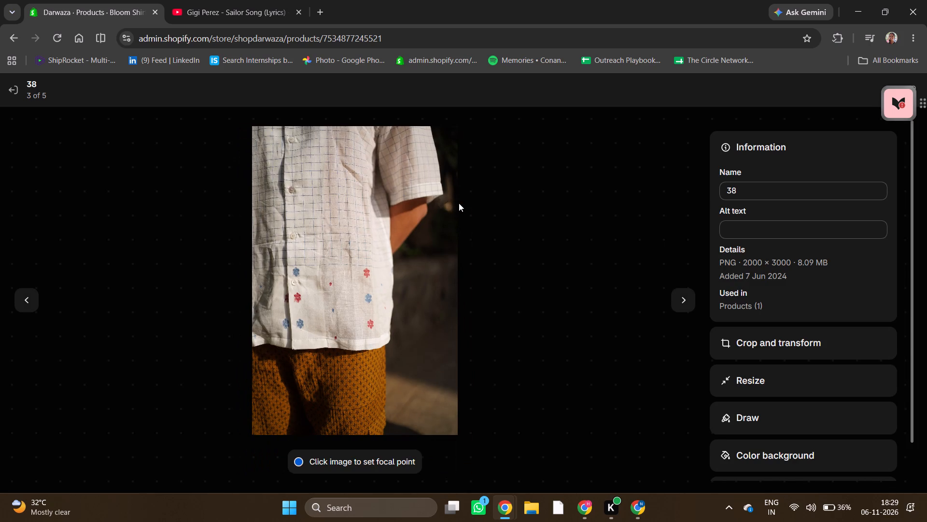
key("Escape")
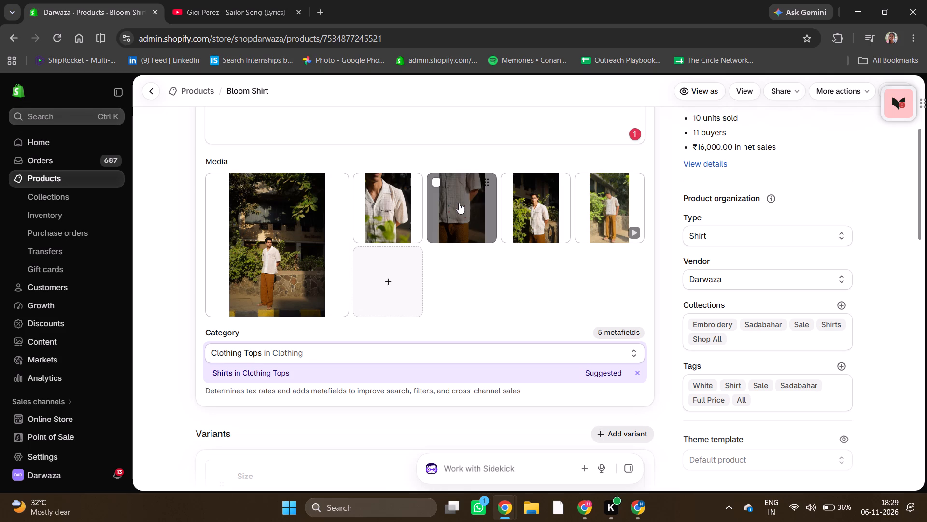
scroll(459, 203, "up", 2)
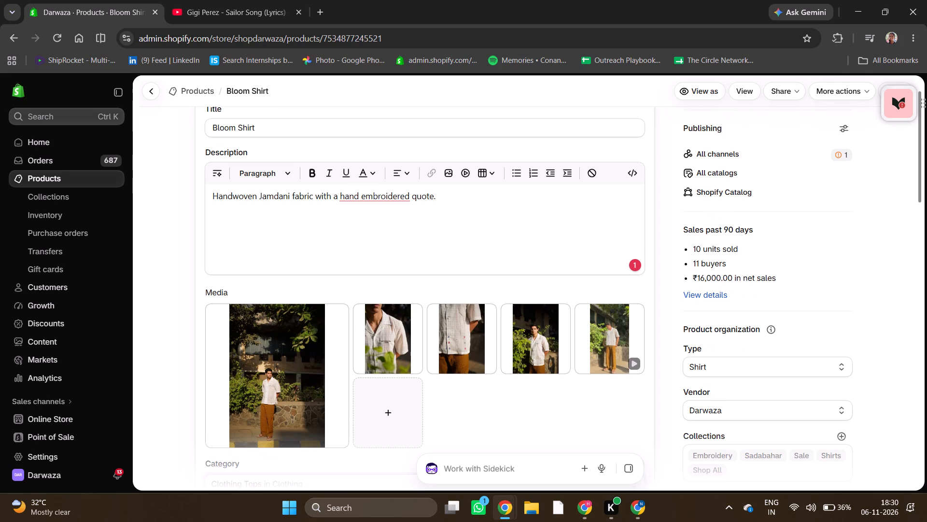
scroll(459, 203, "up", 1)
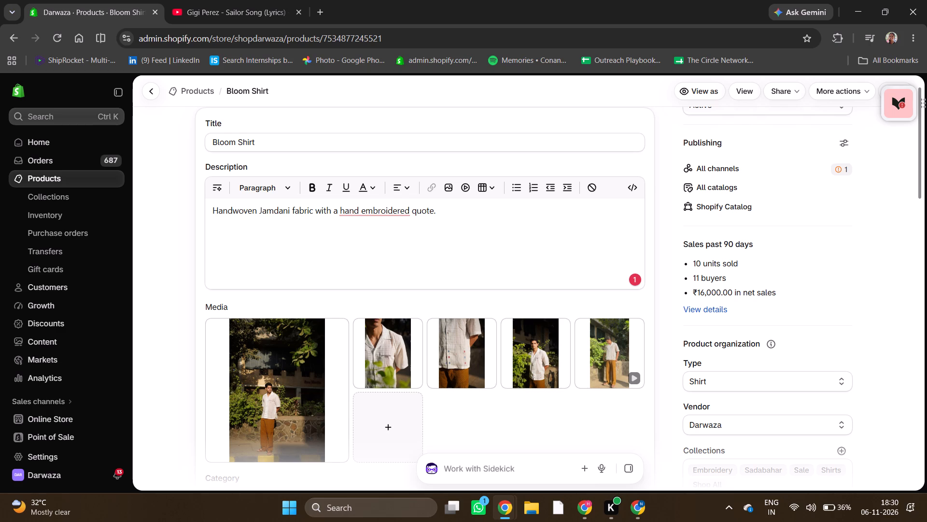
Set the available quantity of the Bloom Shirt's size S variant to 2 at Shop location.
scroll(459, 203, "down", 6)
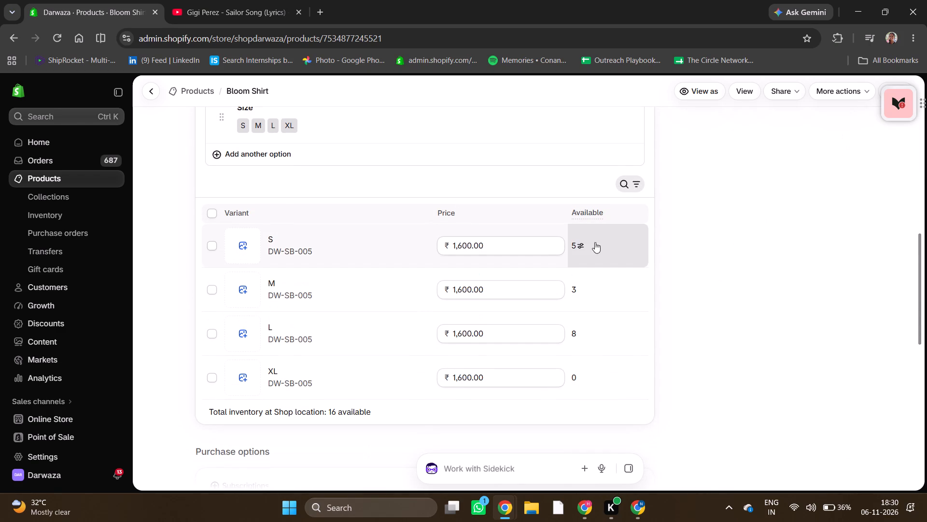
left_click(577, 241)
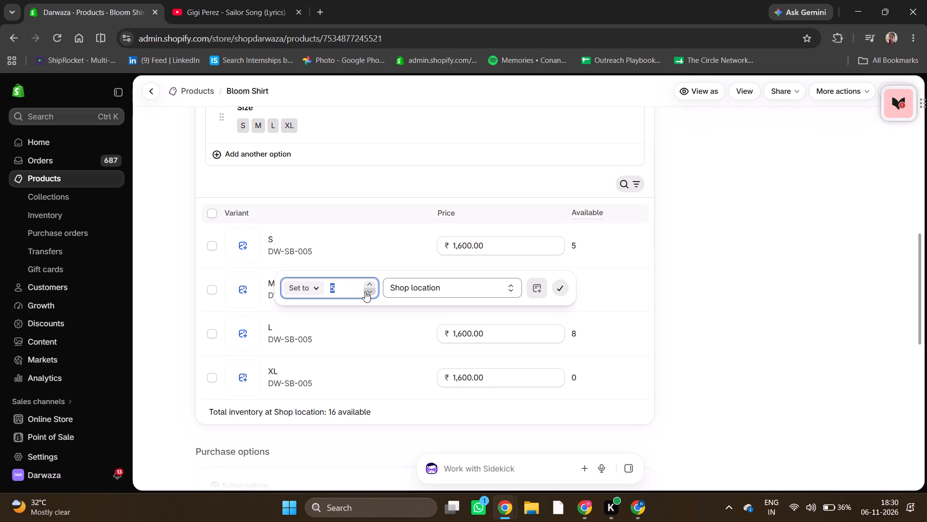
triple_click(365, 291)
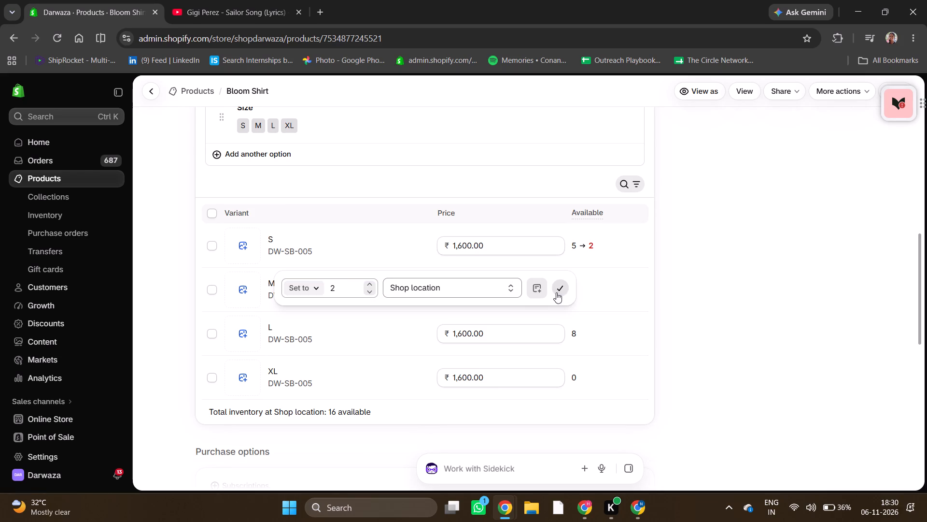
left_click(561, 290)
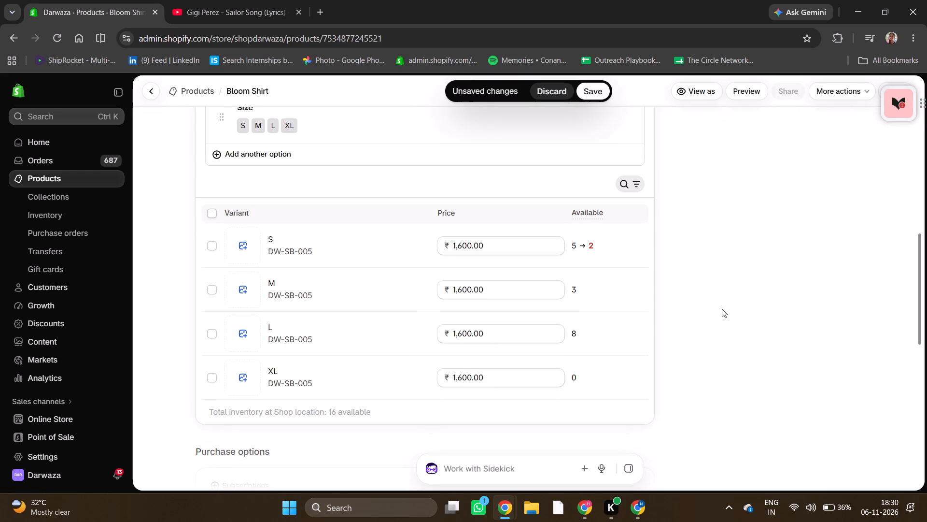
scroll(722, 309, "down", 1)
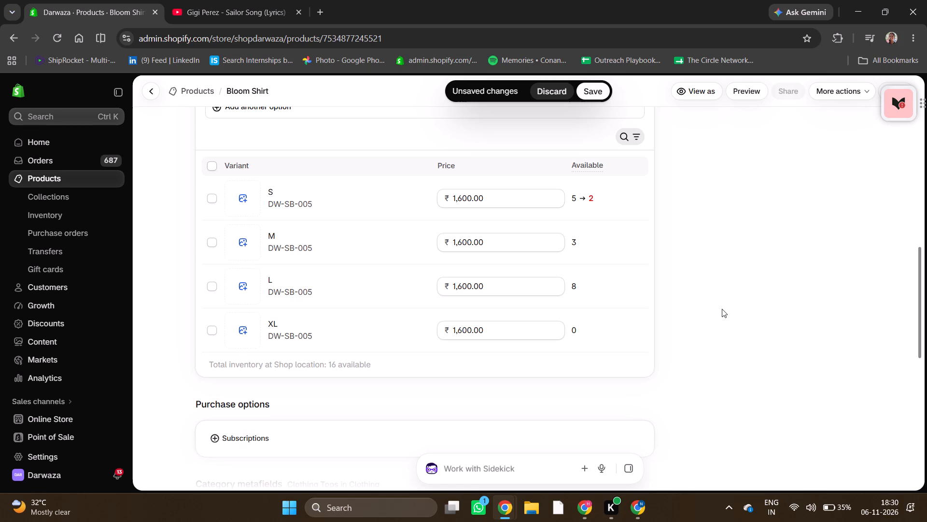
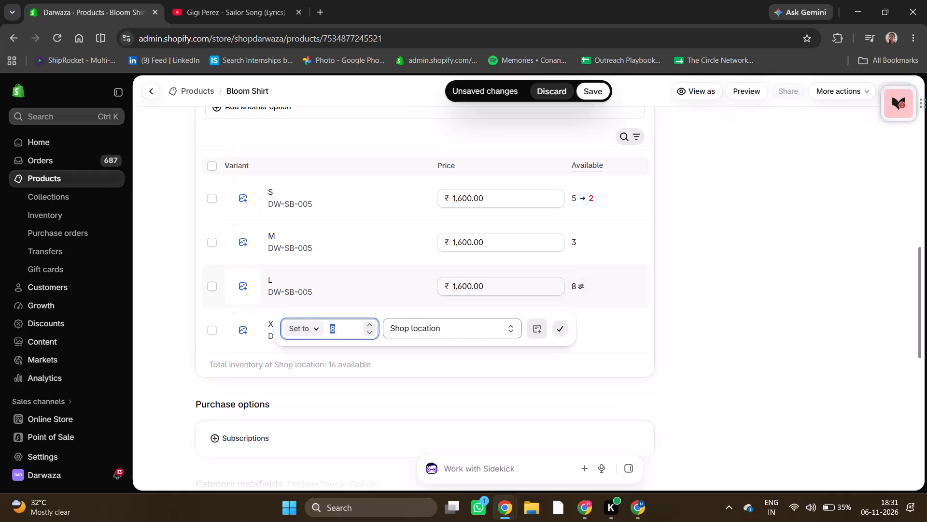
Set the available quantity of the Bloom Shirt's size L variant to 5 at Shop location and save the product.
double_click(365, 331)
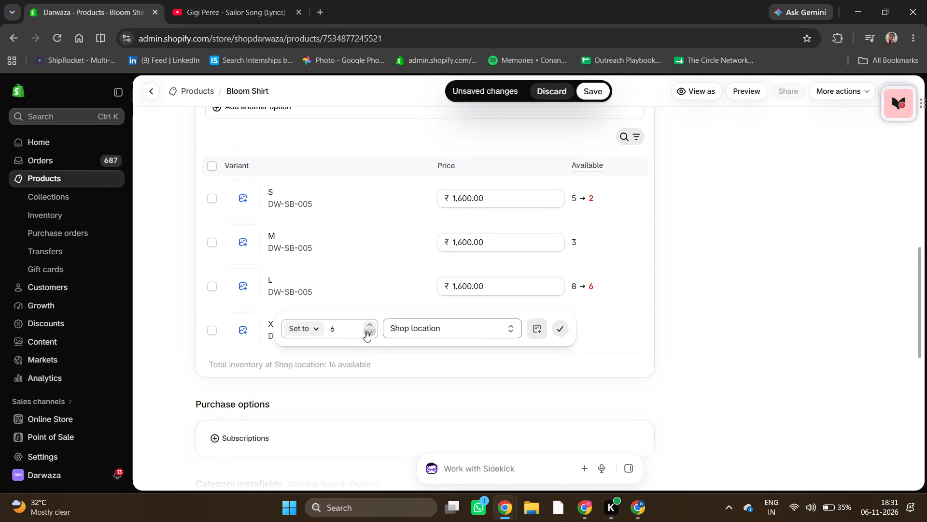
left_click(365, 331)
left_click(562, 334)
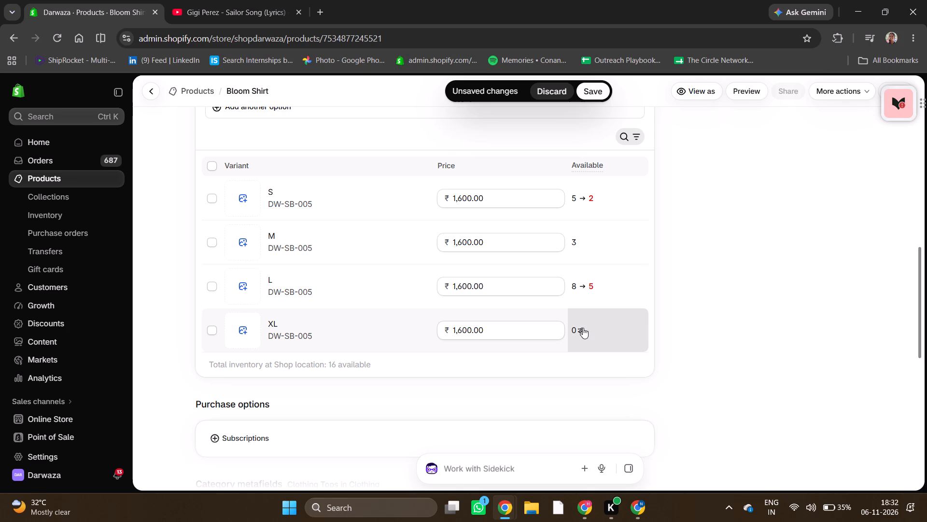
left_click(593, 87)
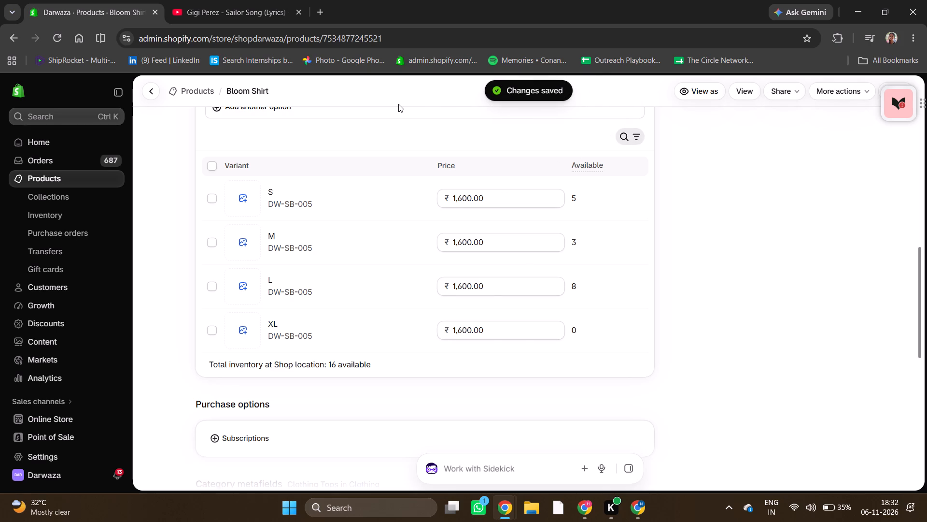
Return to the products list, open the May-flower Shirt and examine the available stock of its size variants.
left_click(197, 88)
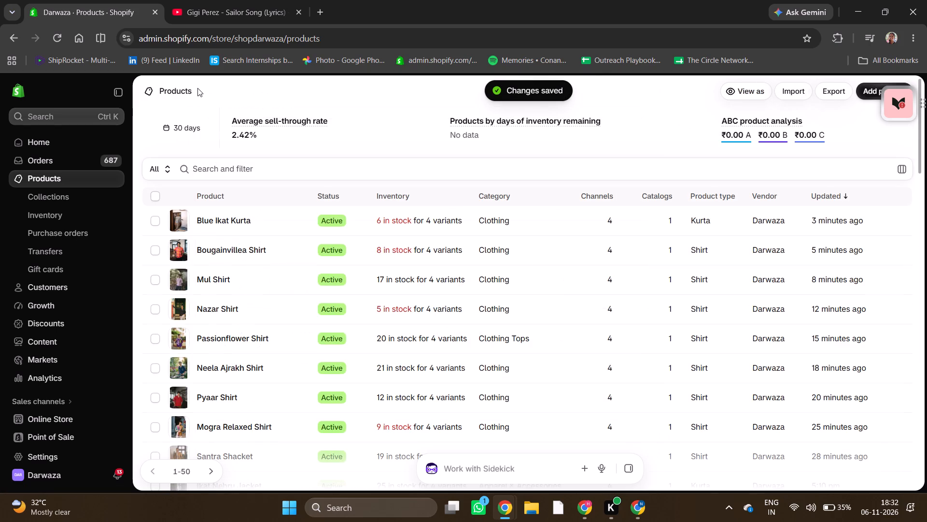
scroll(299, 290, "down", 5)
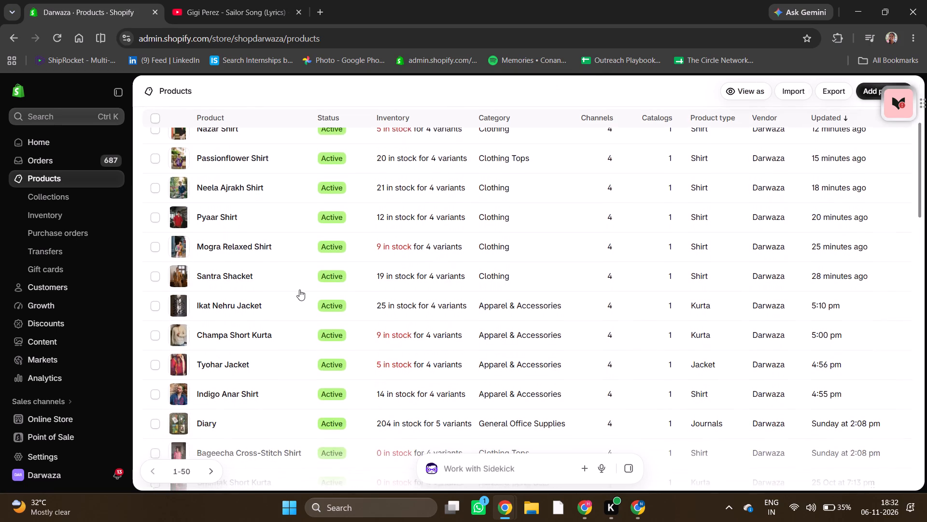
scroll(299, 290, "down", 7)
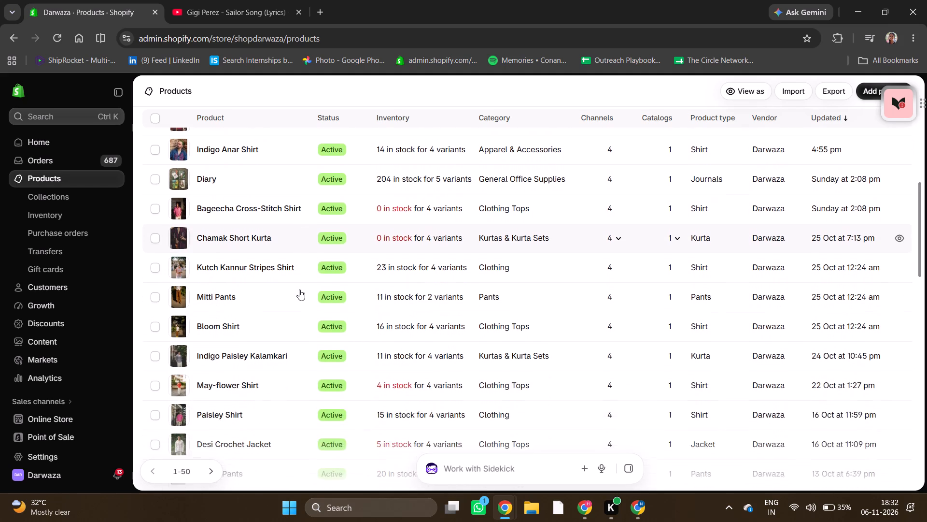
scroll(299, 290, "down", 3)
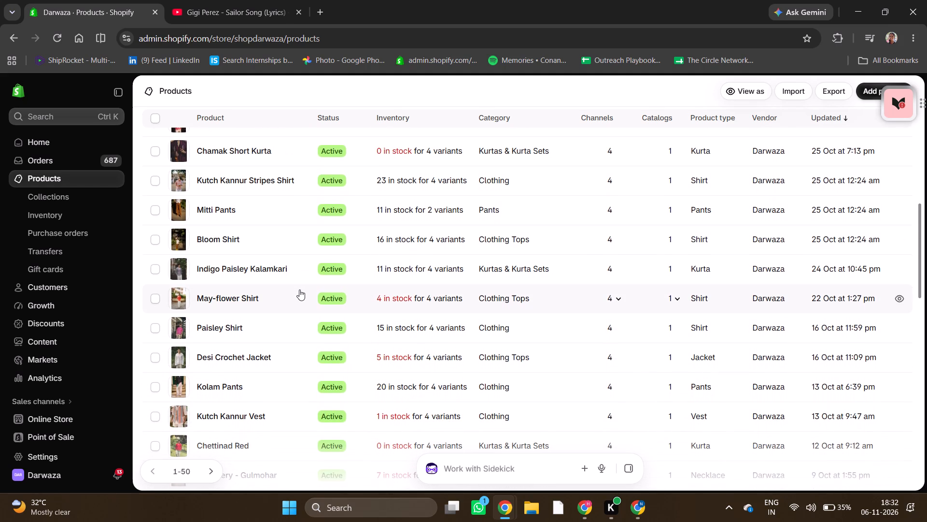
scroll(299, 290, "down", 1)
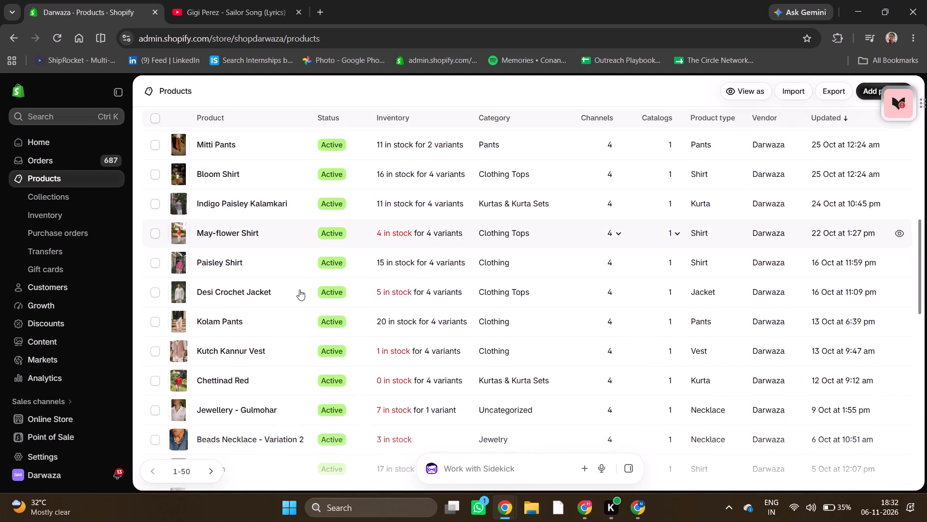
scroll(299, 290, "down", 3)
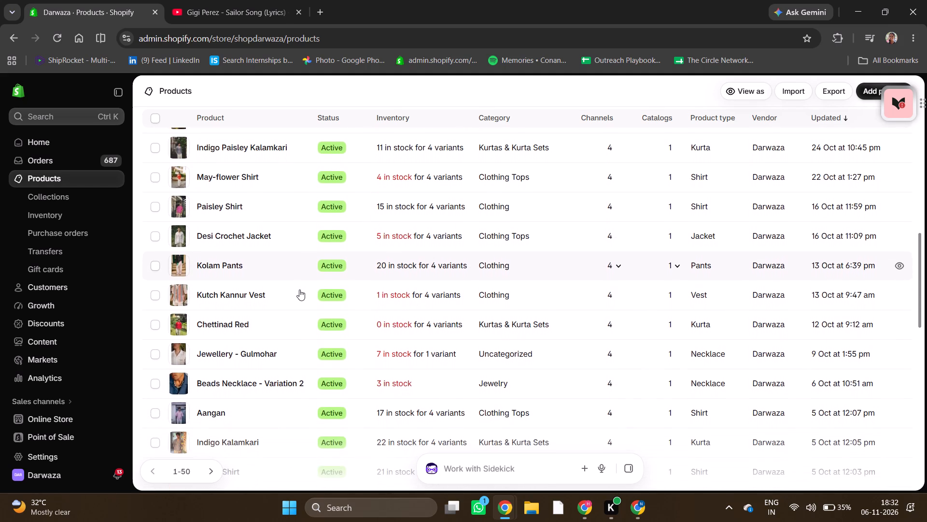
scroll(299, 290, "down", 1)
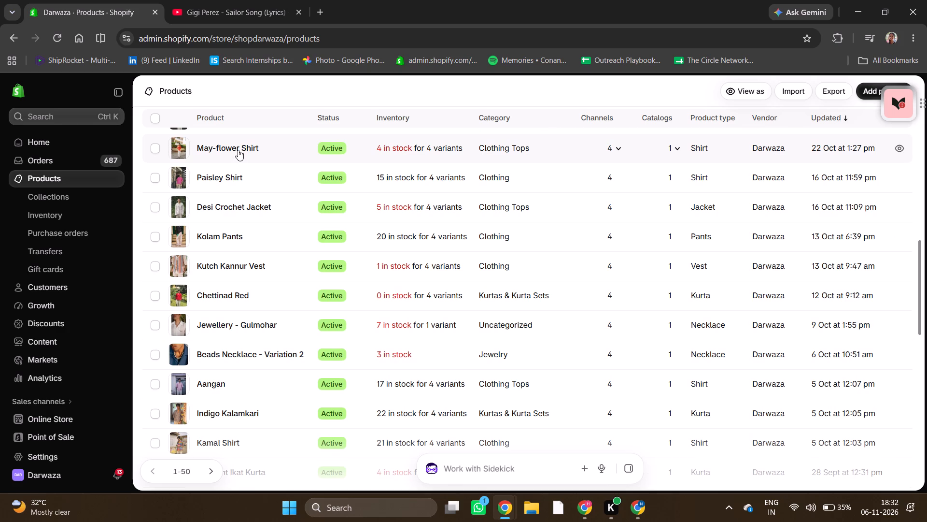
left_click(239, 148)
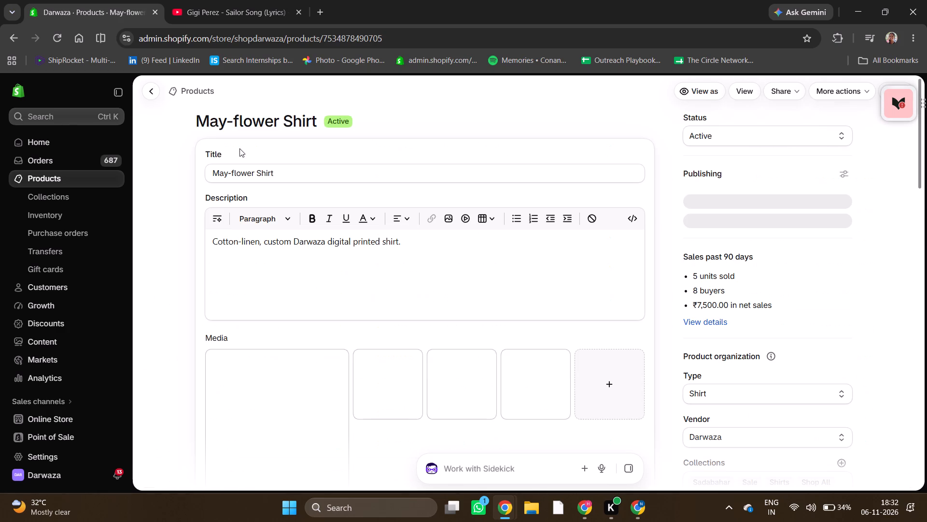
scroll(343, 233, "down", 4)
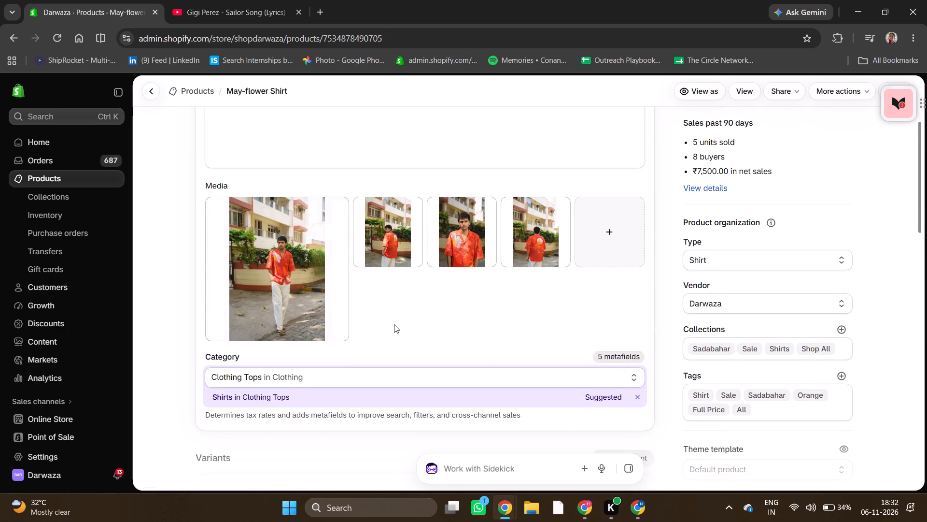
scroll(394, 324, "down", 2)
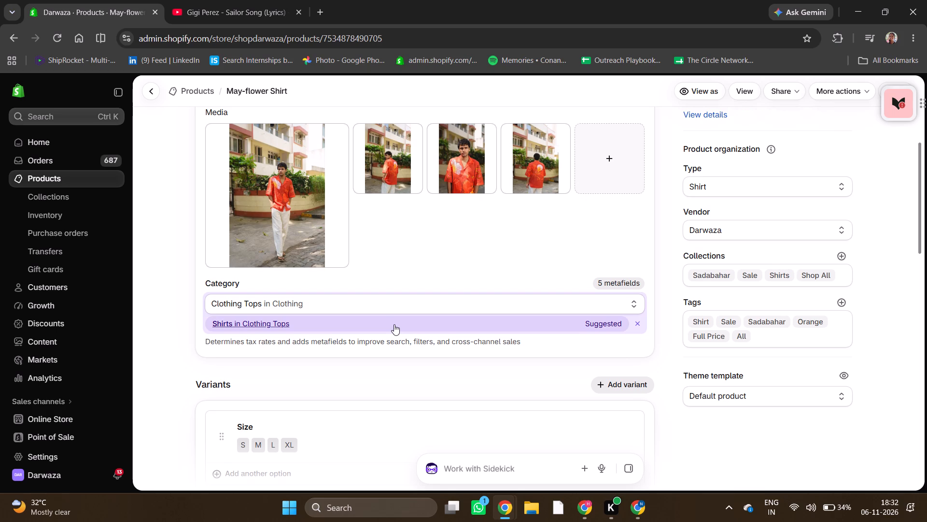
scroll(394, 324, "down", 2)
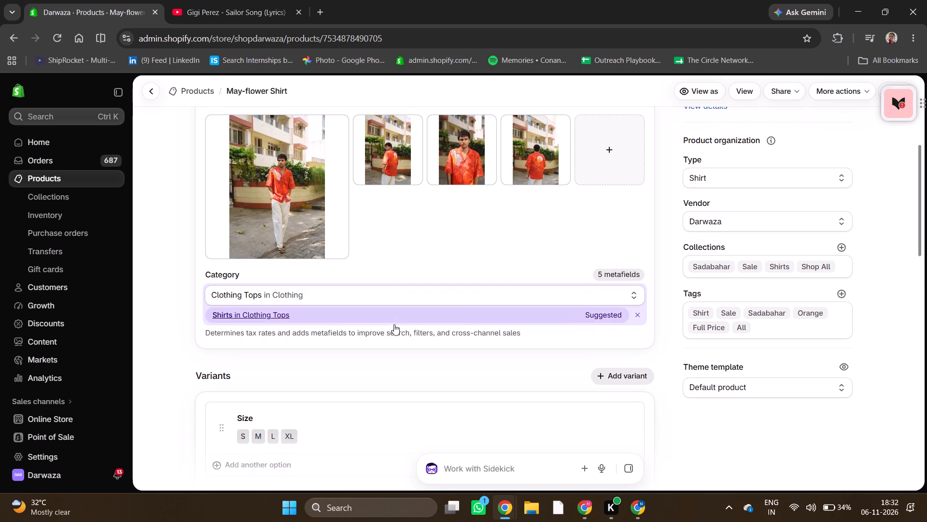
scroll(394, 324, "down", 5)
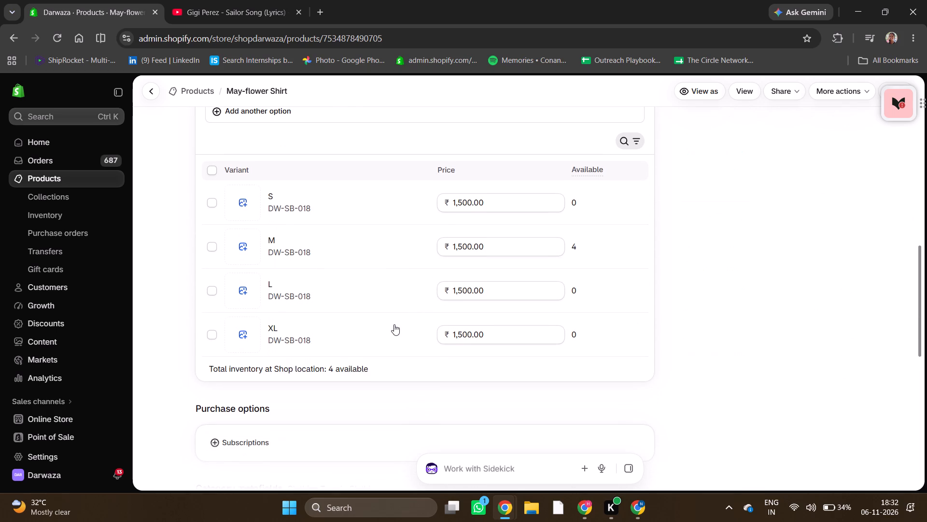
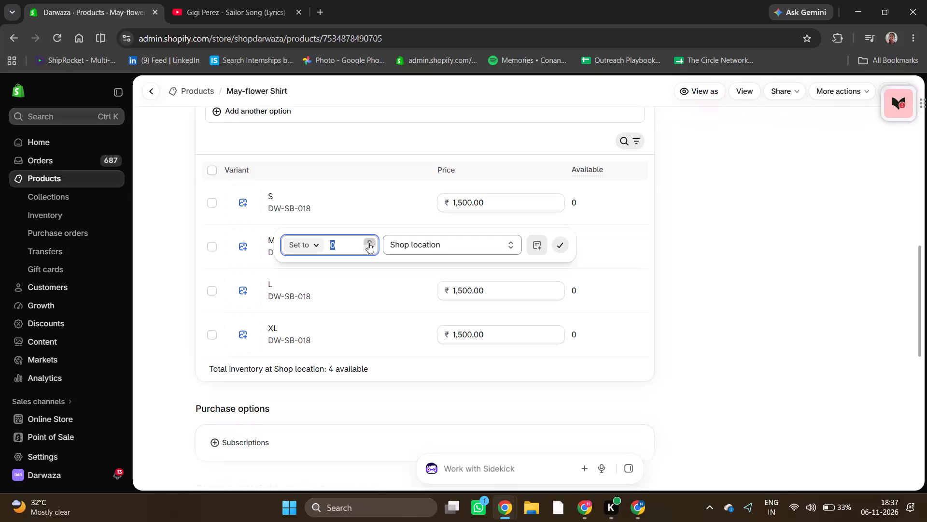
Set the available quantity of the May-flower Shirt's size S variant to 2 at Shop location and save the product.
left_click(368, 243)
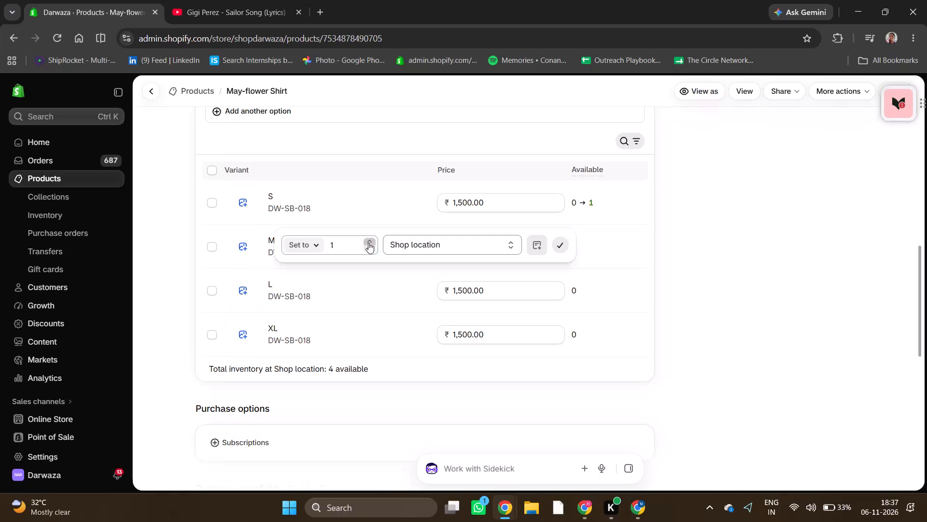
left_click(368, 243)
left_click(561, 247)
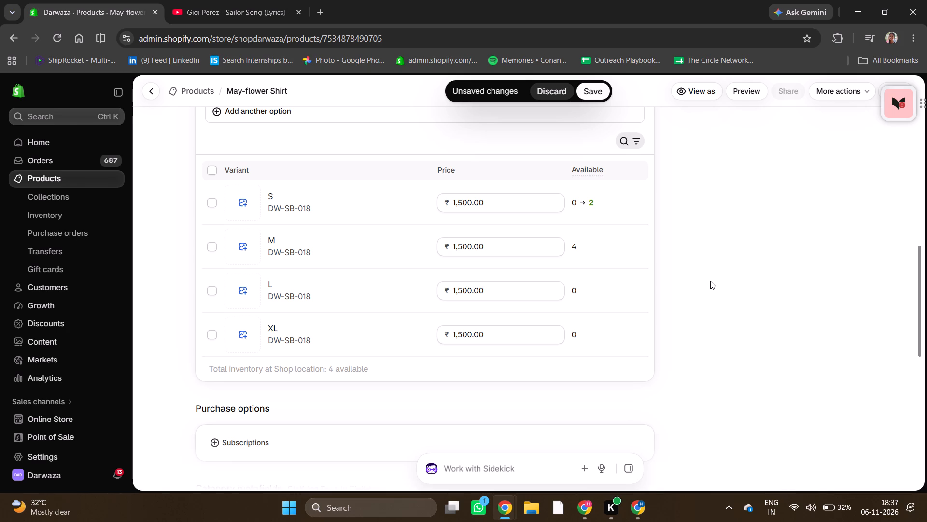
left_click(602, 94)
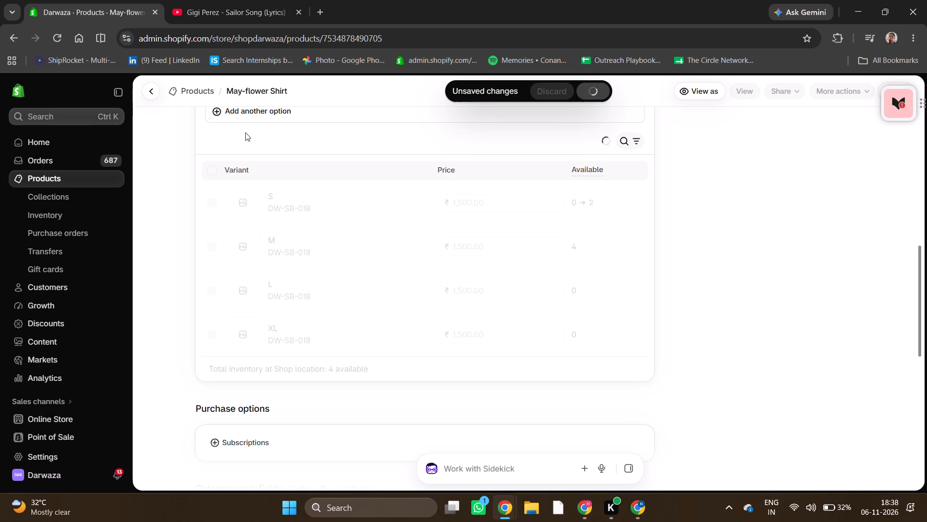
Return to the products list, open Kolam Pants and examine the available stock of its size variants.
left_click(188, 81)
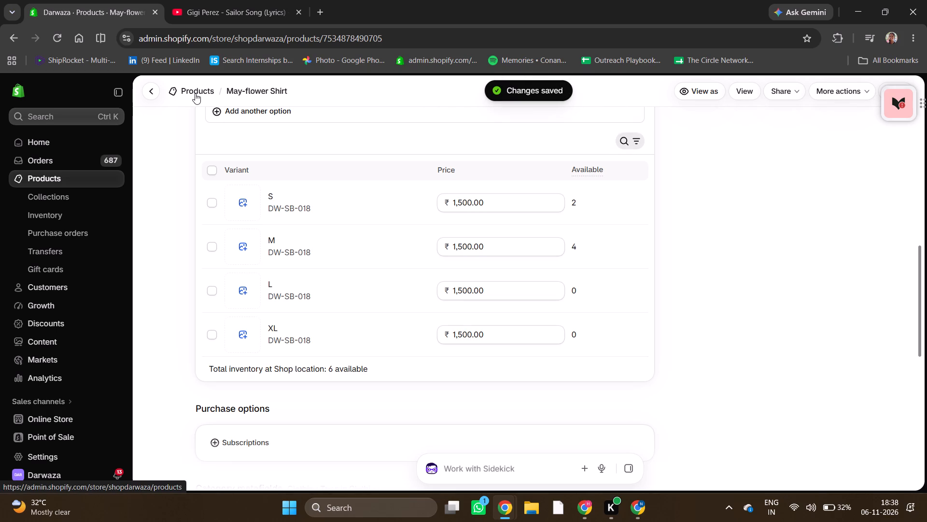
left_click(195, 93)
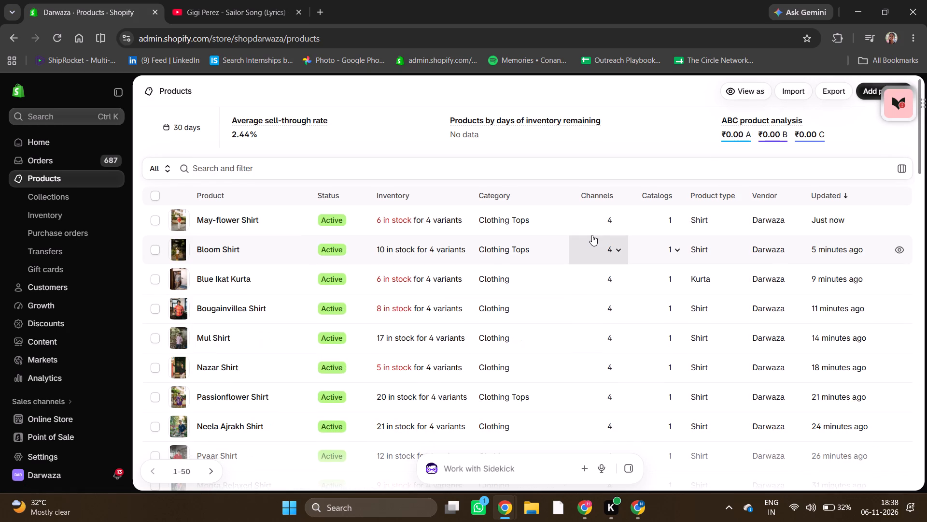
scroll(561, 342, "down", 2)
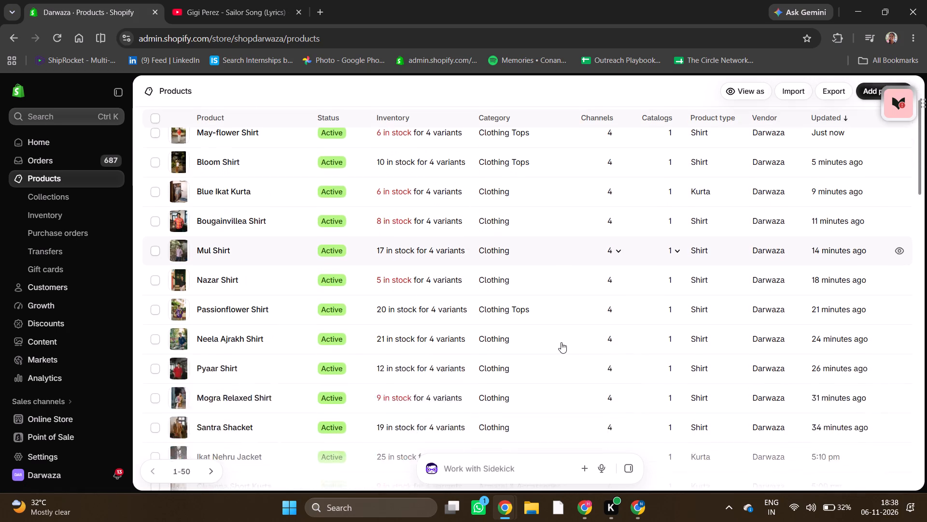
scroll(561, 342, "down", 3)
scroll(437, 300, "down", 4)
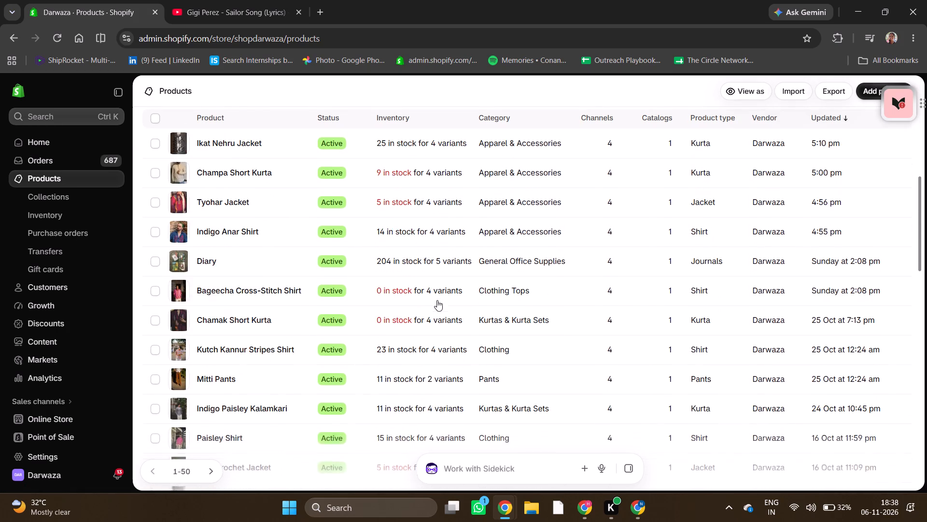
scroll(437, 300, "down", 4)
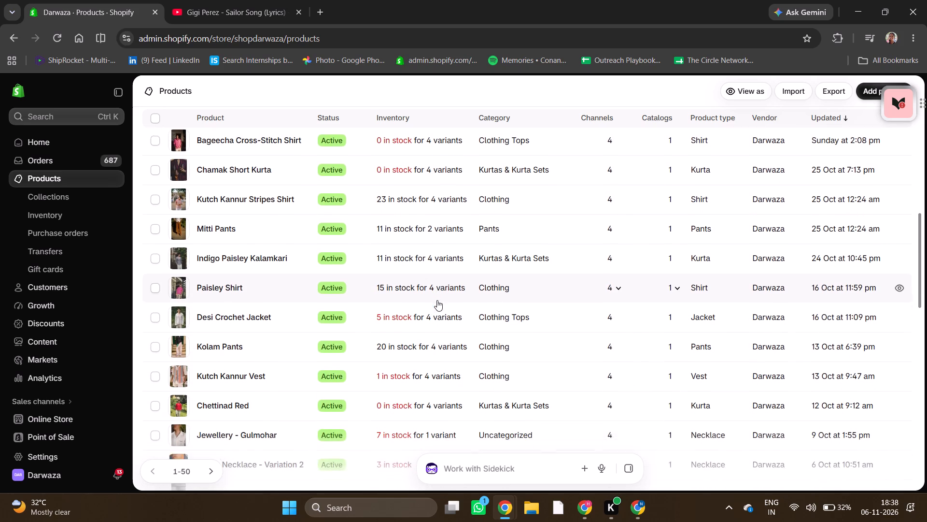
scroll(437, 300, "down", 2)
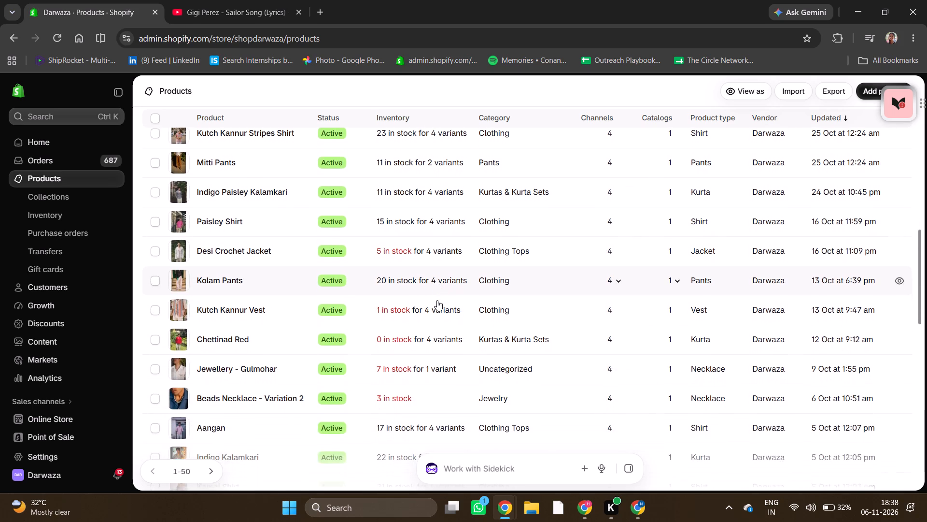
scroll(437, 300, "down", 1)
scroll(338, 237, "down", 1)
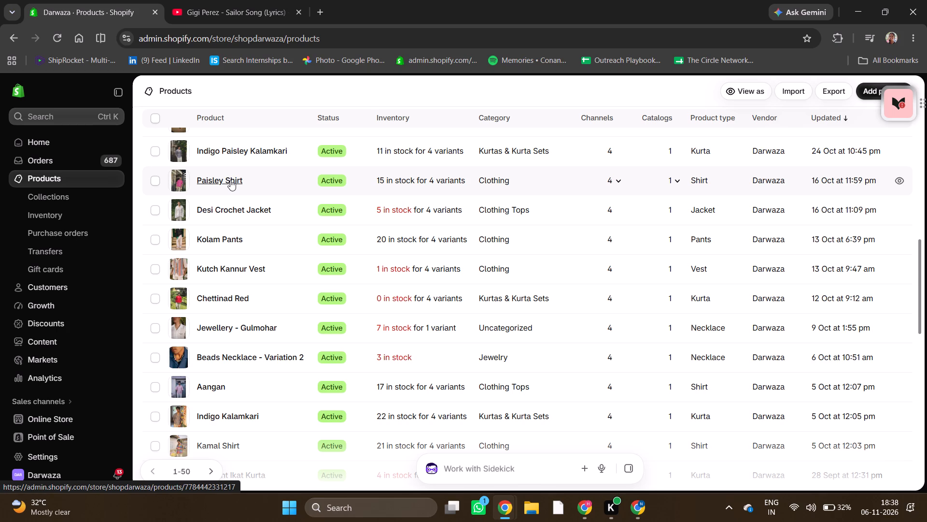
scroll(285, 231, "down", 1)
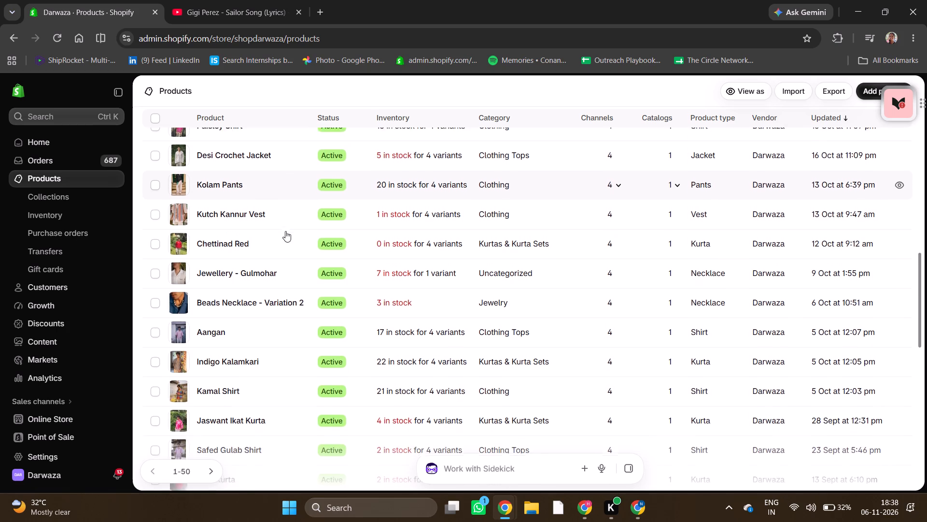
scroll(285, 231, "down", 2)
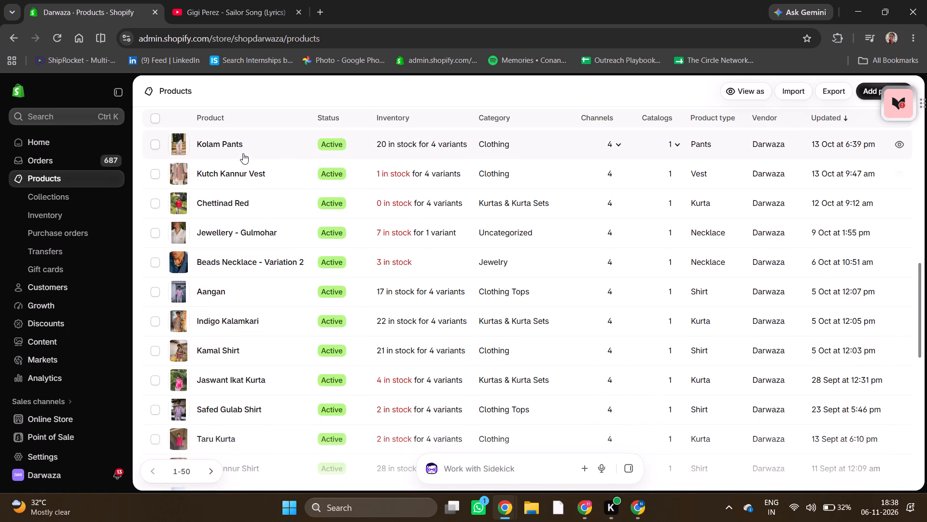
left_click(237, 145)
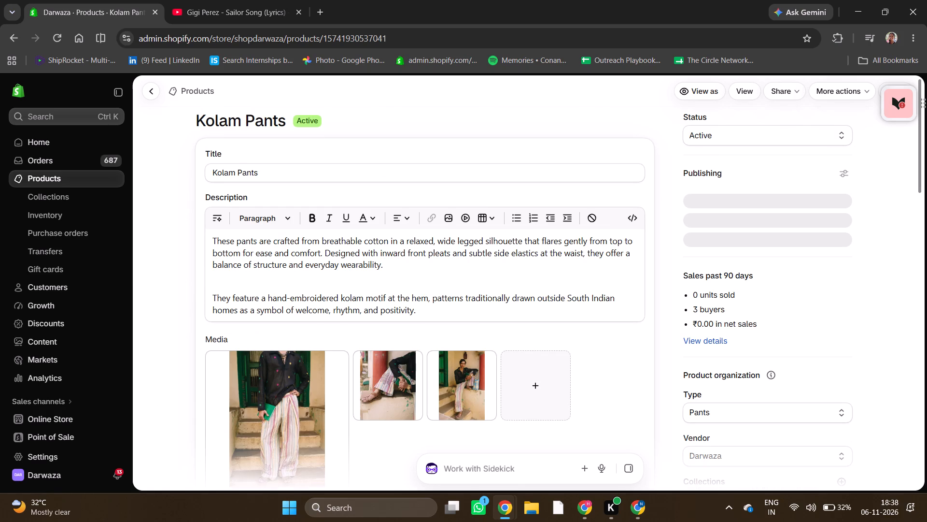
scroll(396, 232, "down", 7)
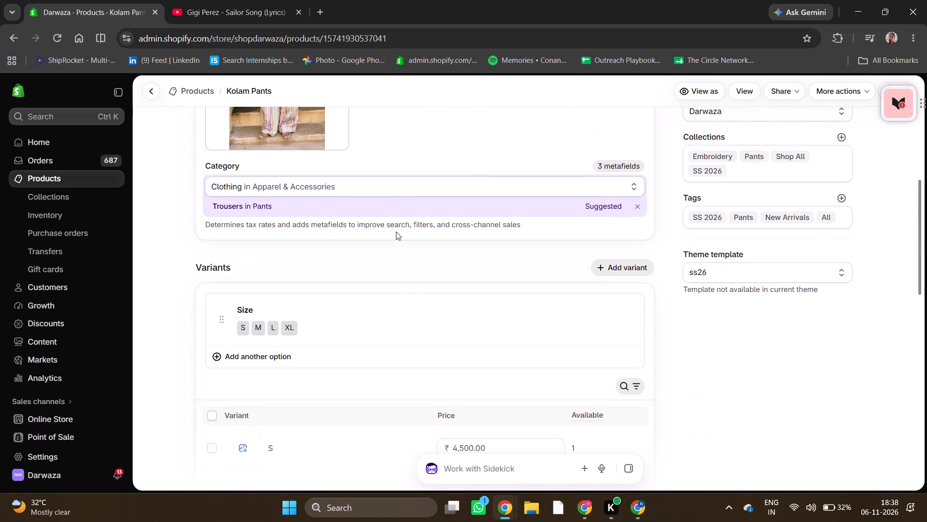
scroll(396, 232, "down", 5)
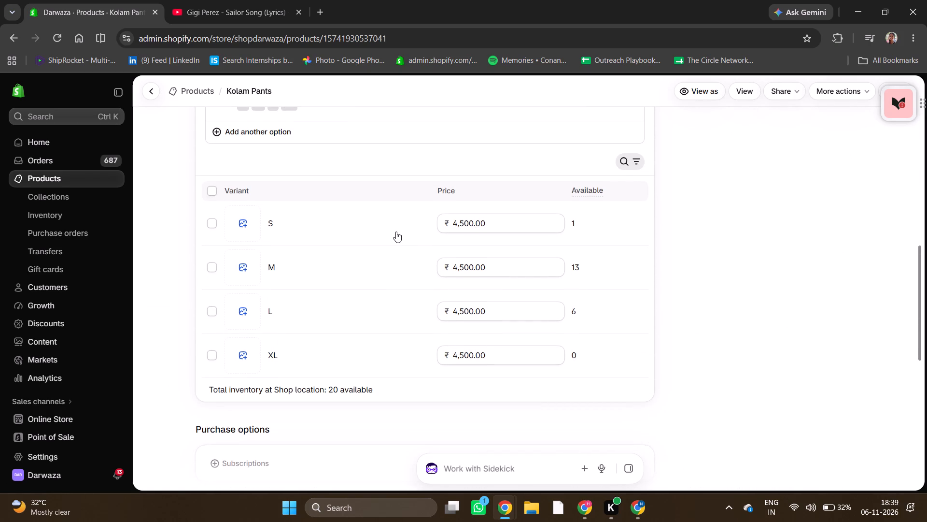
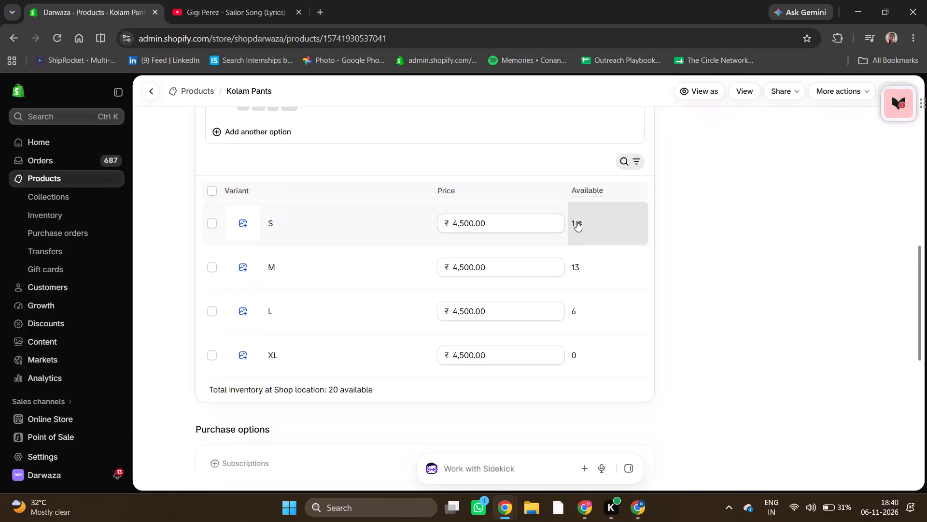
Set the available quantity of the Kolam Pants size S variant to 5 at Shop location.
left_click(576, 221)
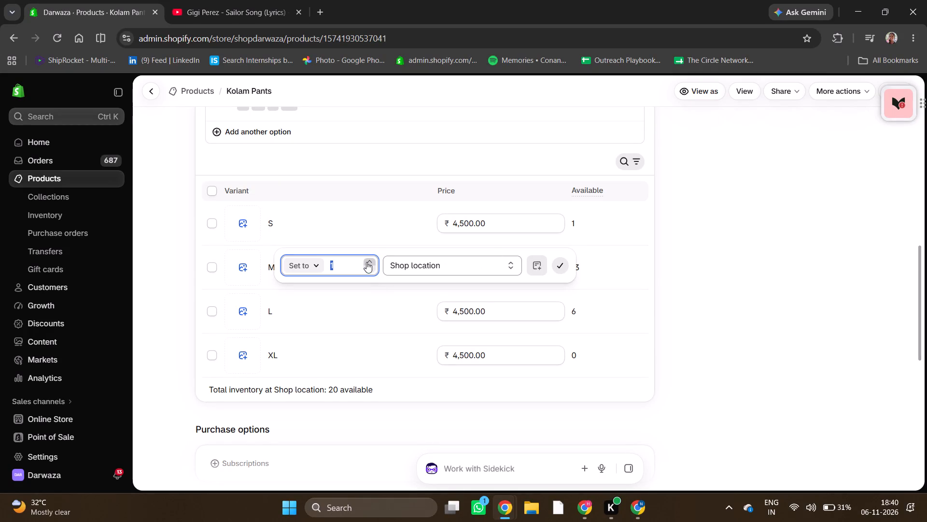
triple_click(367, 262)
left_click(367, 262)
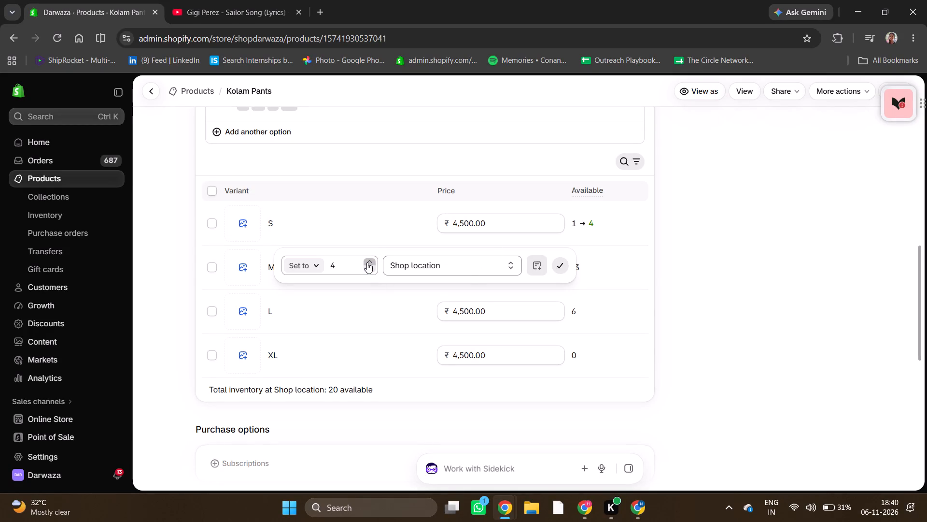
left_click(558, 261)
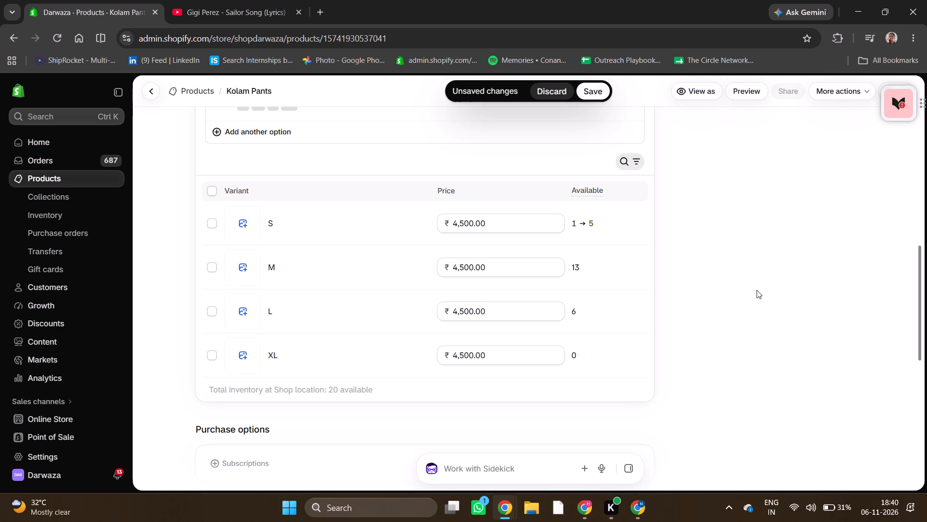
Set the available quantity of the Kolam Pants size M variant to 9 at Shop location.
left_click(576, 264)
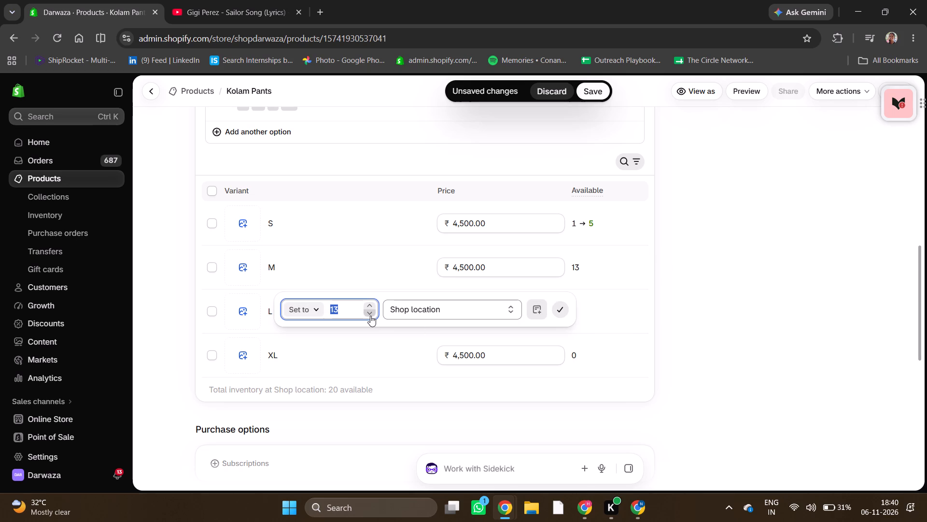
double_click(370, 316)
left_click(370, 316)
left_click(370, 316)
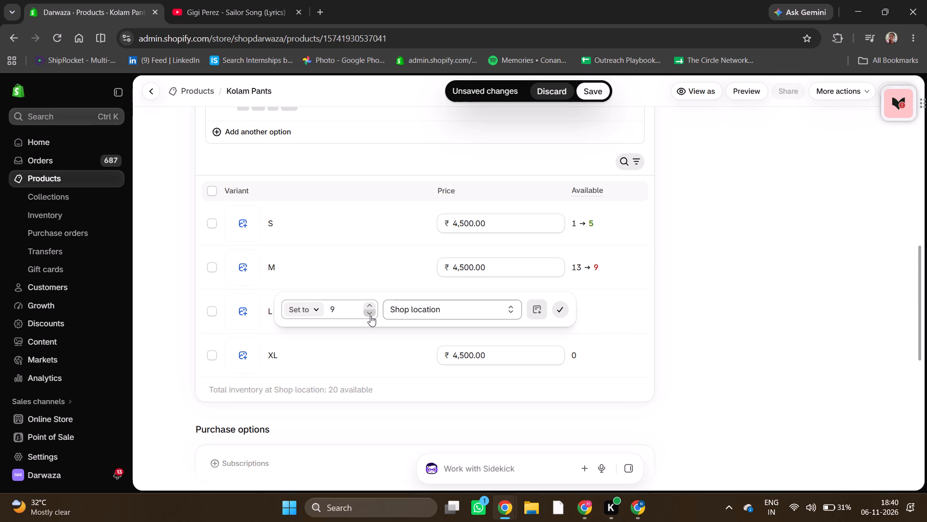
left_click(566, 311)
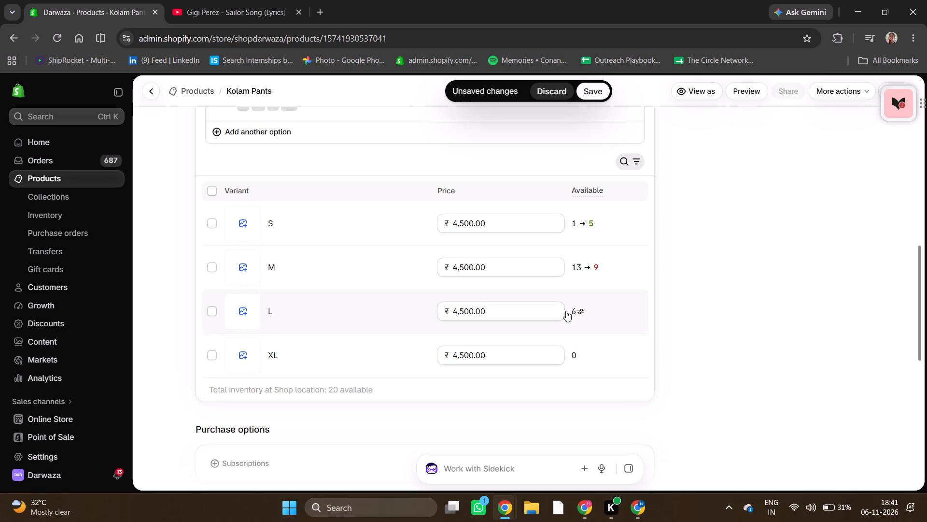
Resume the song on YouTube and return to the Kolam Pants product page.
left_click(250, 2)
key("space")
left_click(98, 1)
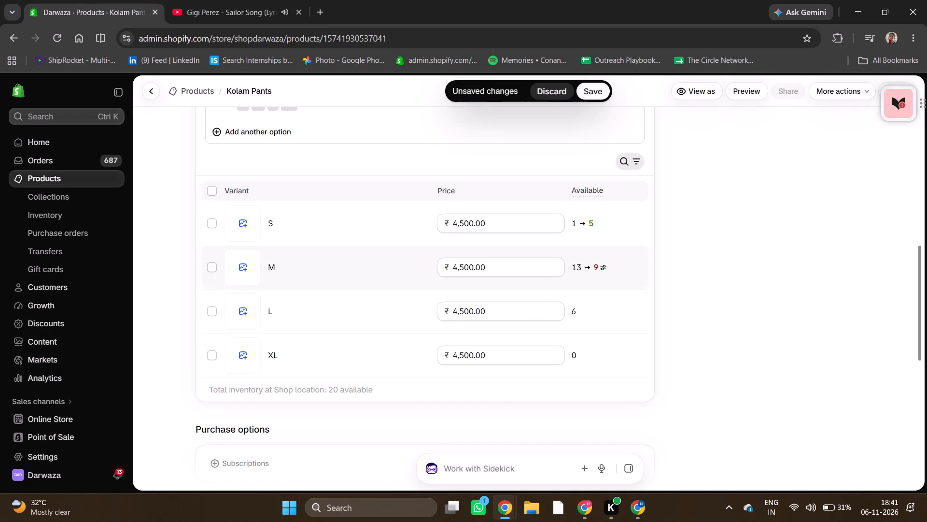
Set the available quantity of the Kolam Pants size L variant to 4 at Shop location.
left_click(575, 310)
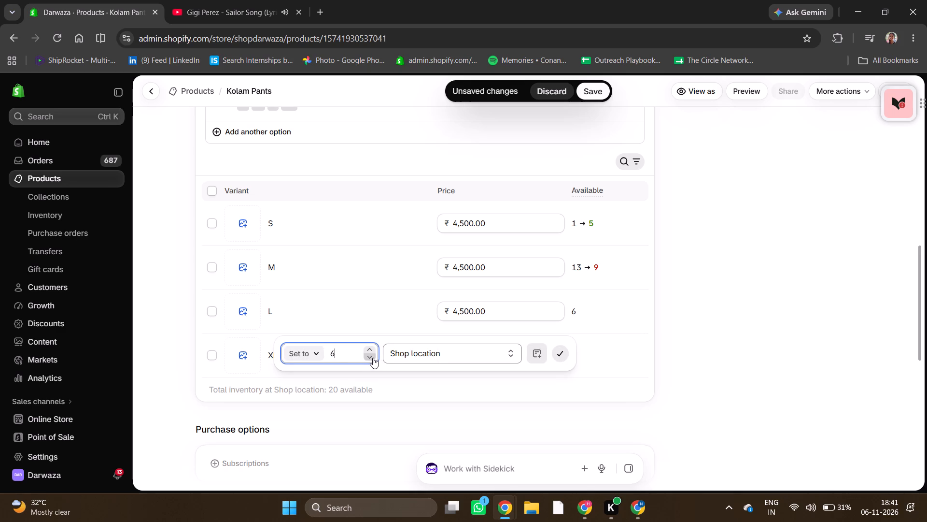
double_click(373, 358)
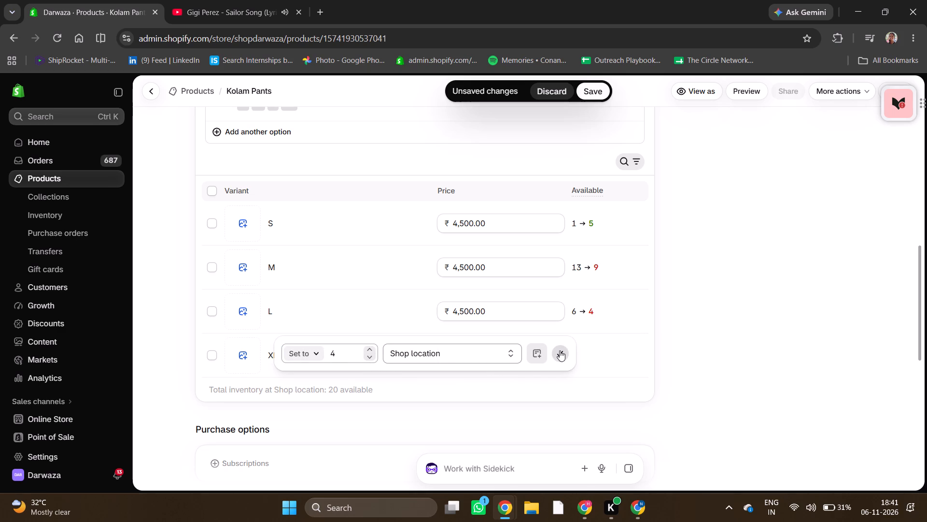
left_click(560, 350)
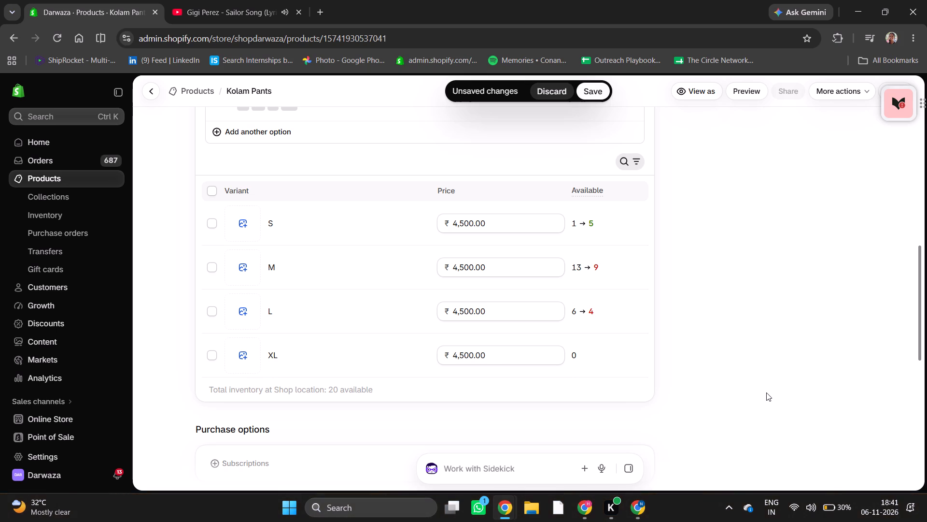
Set the available quantity of the Kolam Pants size XL variant to 1 at Shop location and save the product.
left_click(578, 355)
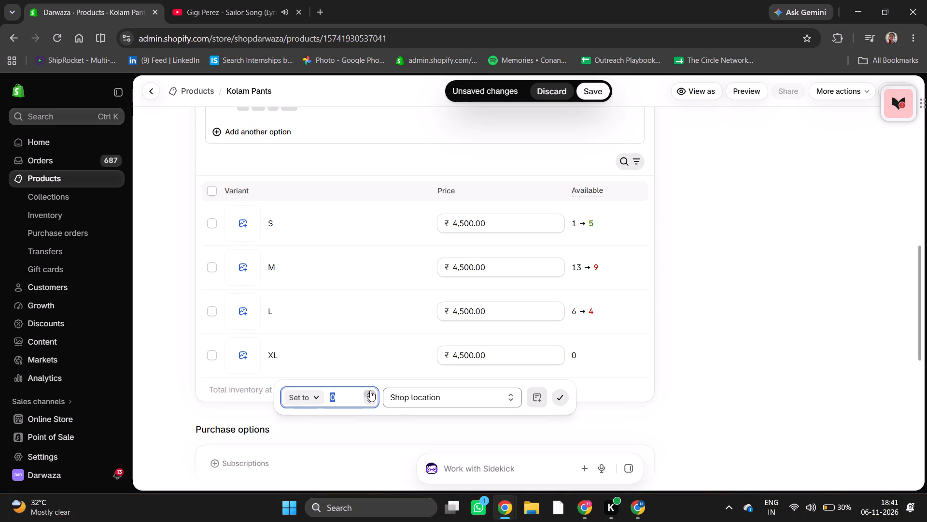
left_click(370, 391)
left_click(567, 397)
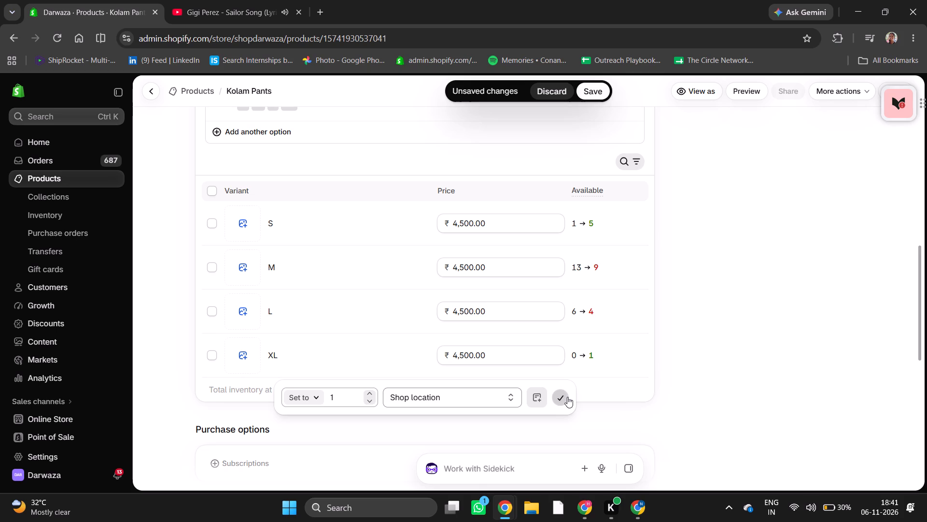
left_click(601, 94)
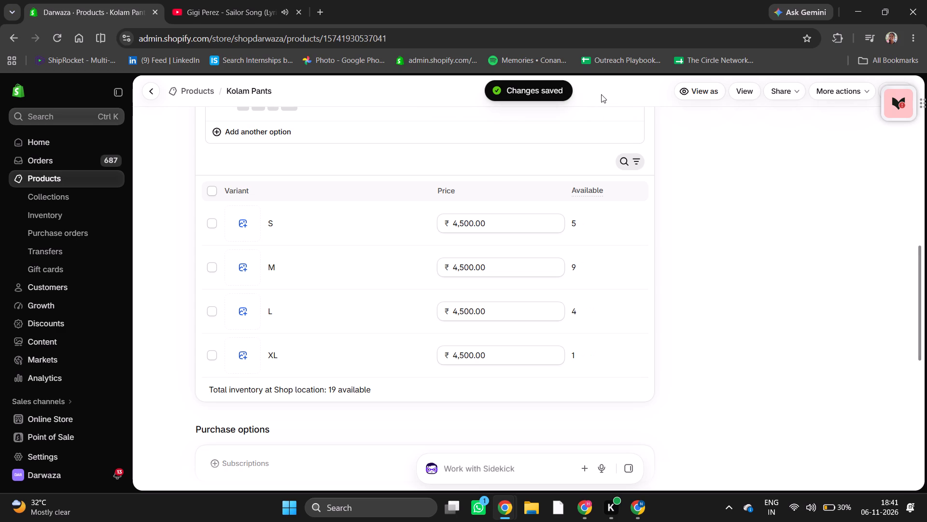
Return to the products list and look through products 1-50 and their stock for the next product to update.
left_click(202, 88)
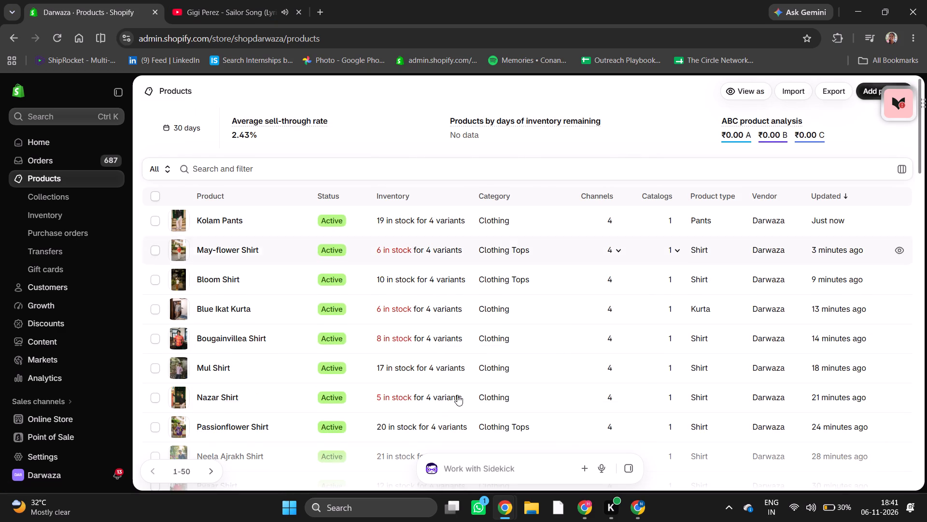
scroll(457, 395, "down", 8)
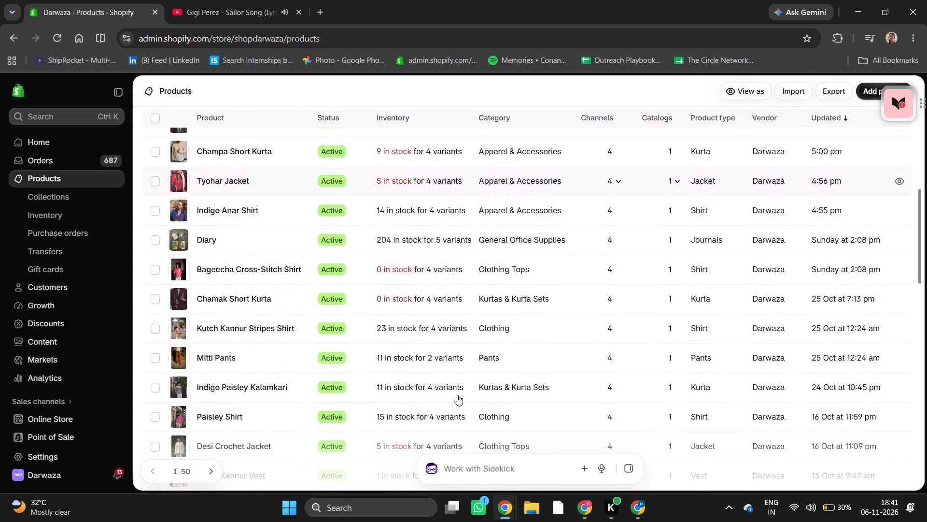
scroll(457, 395, "down", 2)
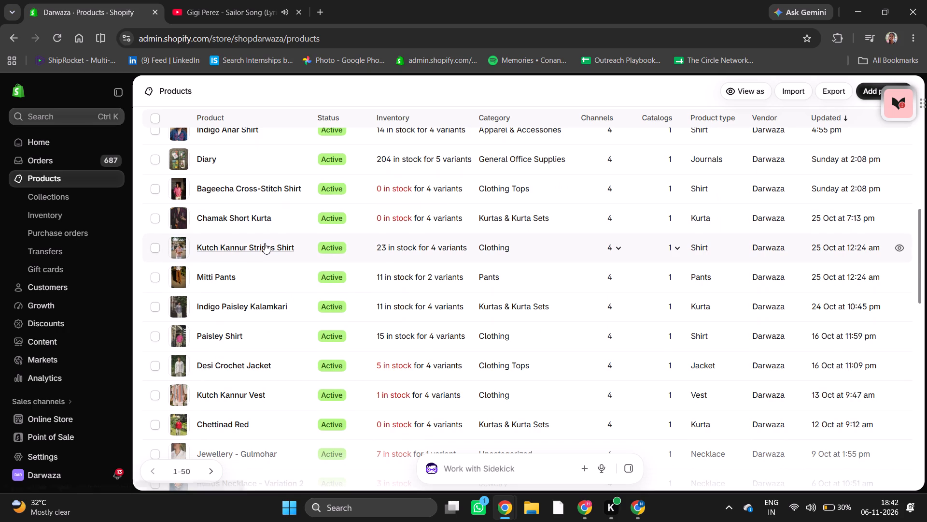
scroll(265, 243, "down", 4)
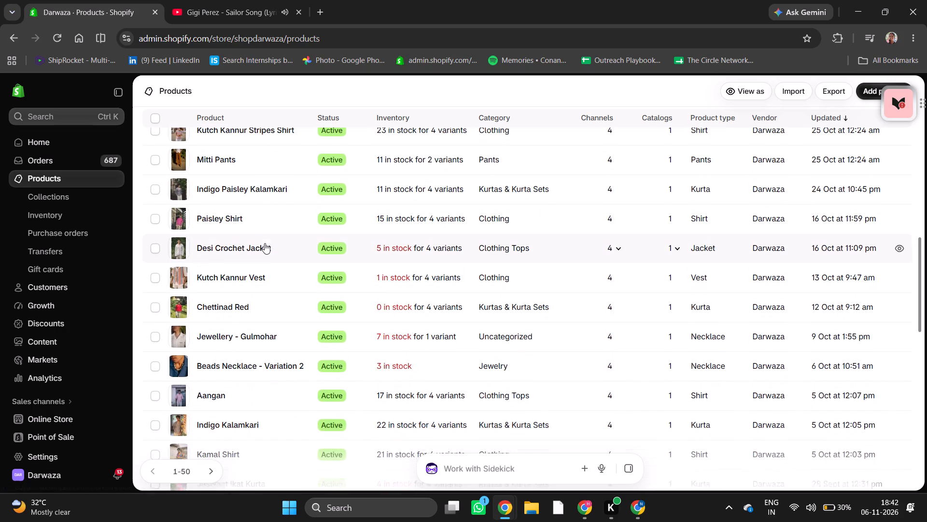
scroll(265, 243, "down", 3)
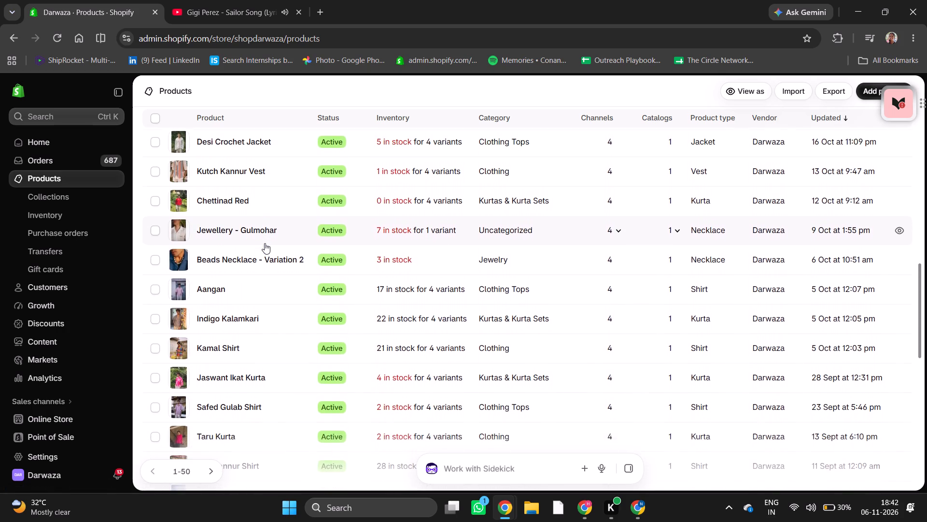
scroll(265, 243, "down", 2)
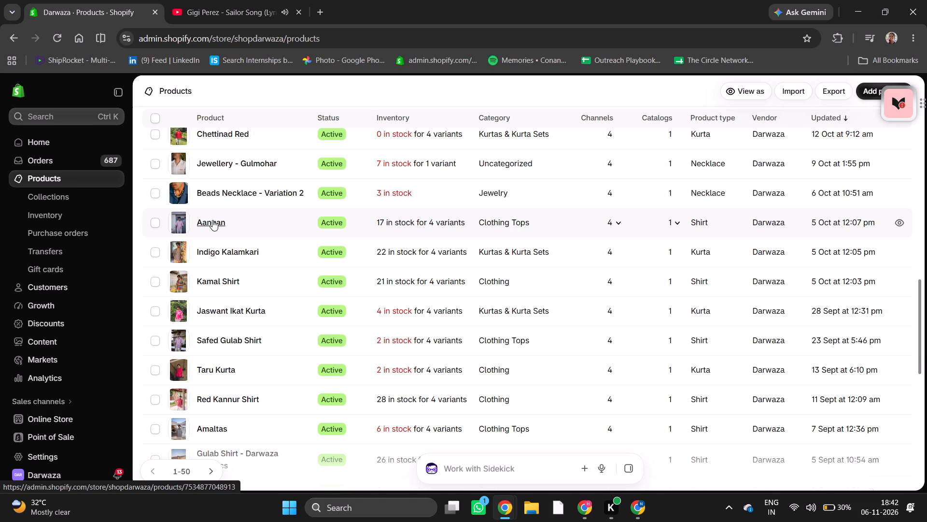
scroll(212, 220, "down", 2)
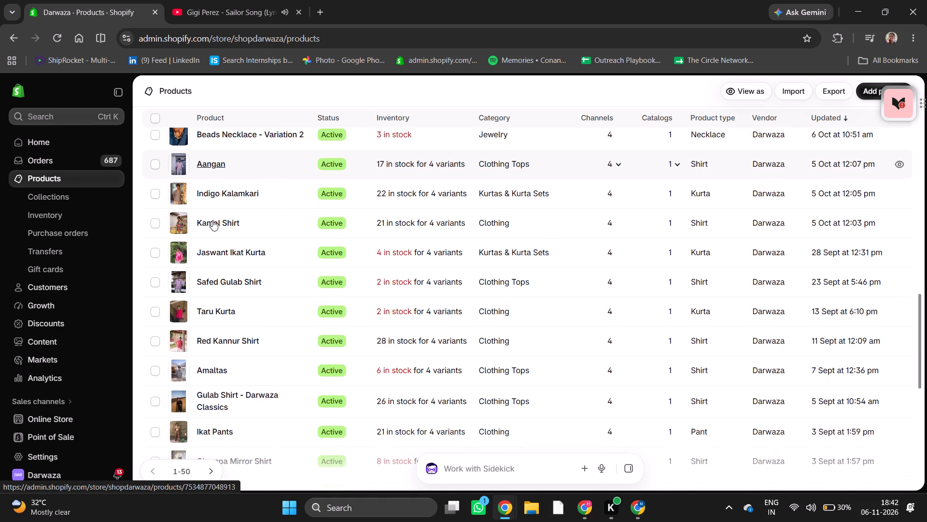
scroll(212, 220, "down", 2)
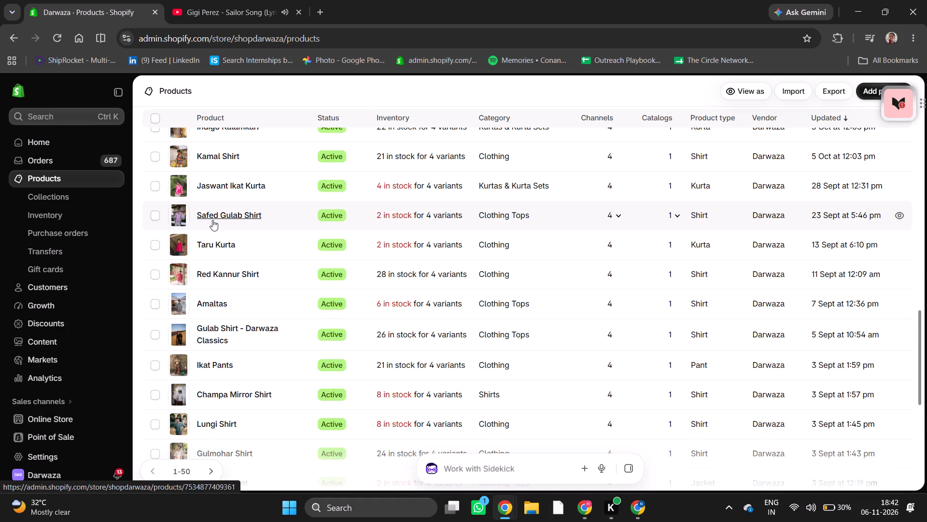
scroll(212, 220, "down", 8)
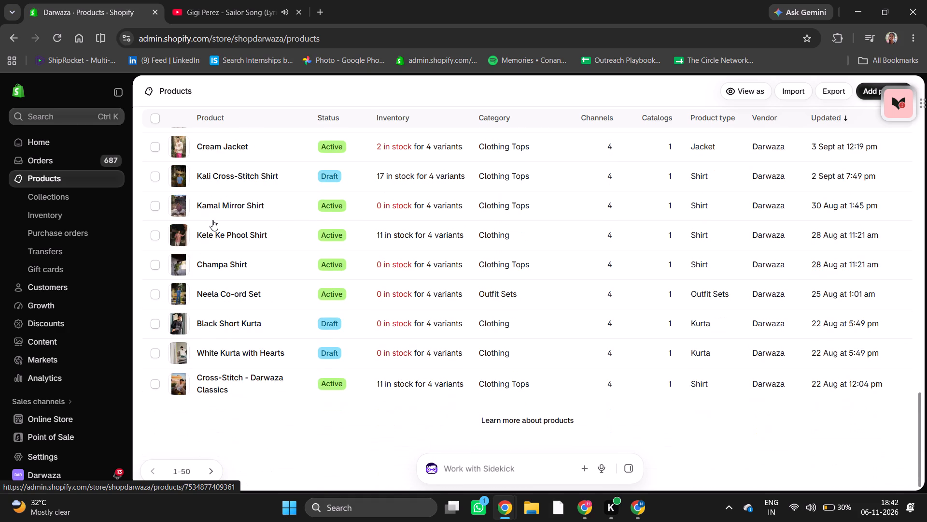
scroll(212, 220, "down", 3)
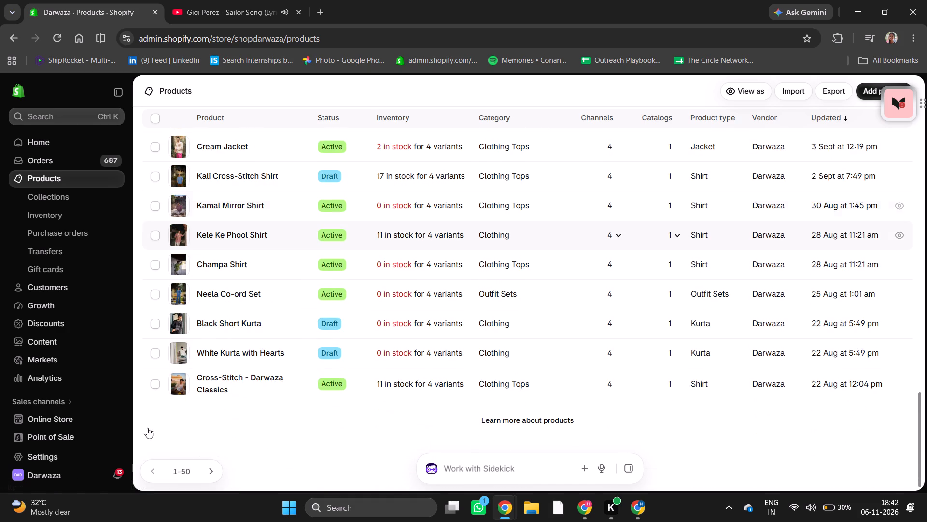
Go to products 51-92 in the list and examine their names, statuses and inventory.
left_click(211, 473)
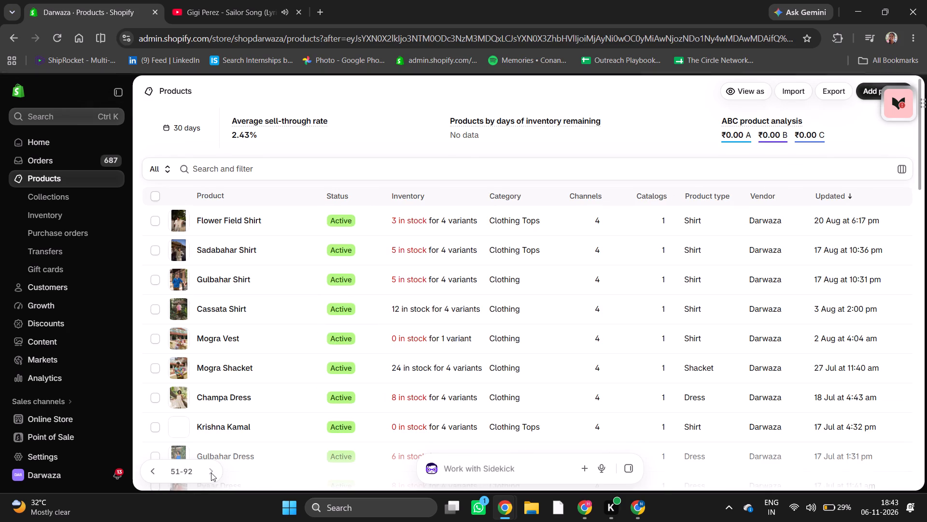
scroll(238, 340, "down", 11)
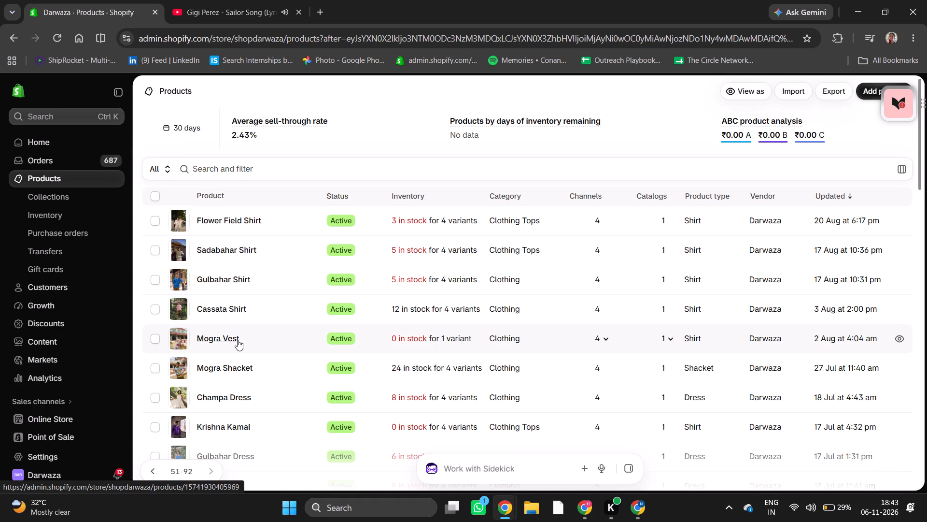
scroll(238, 340, "down", 9)
scroll(229, 414, "up", 1)
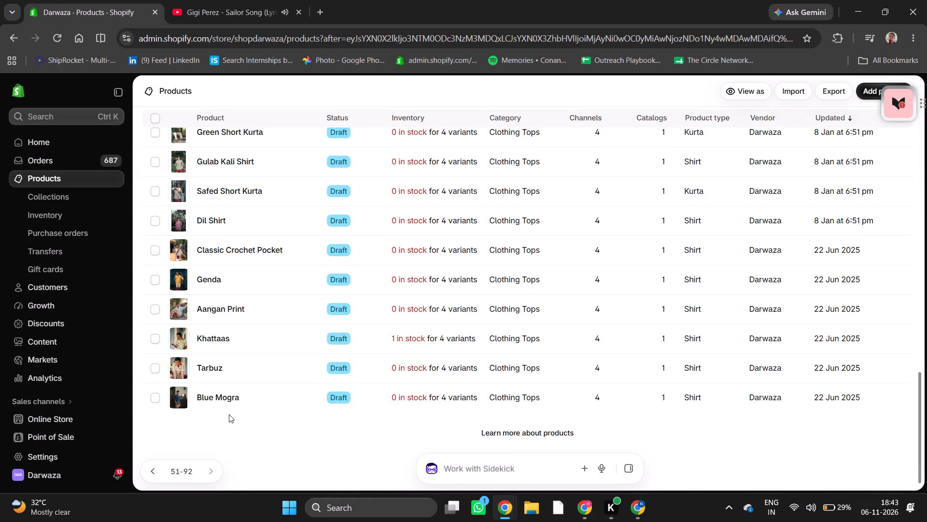
scroll(229, 414, "up", 3)
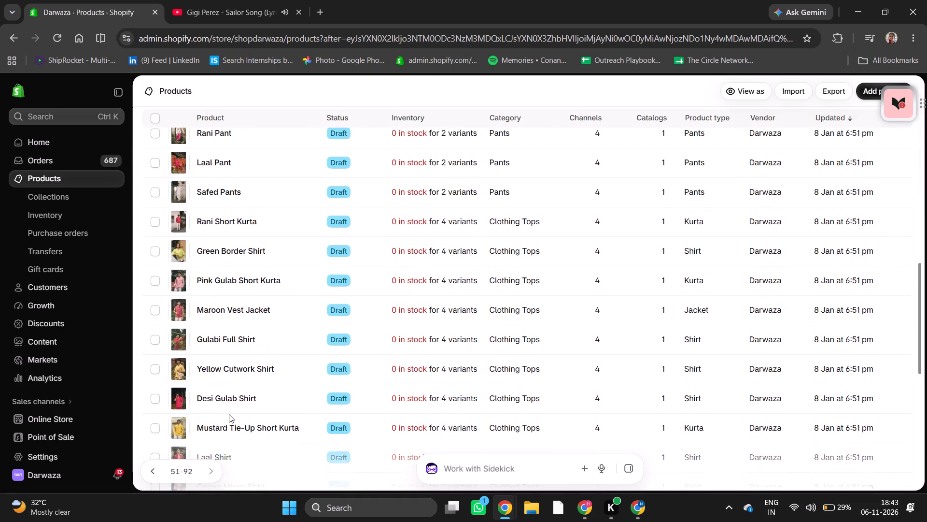
scroll(229, 414, "up", 5)
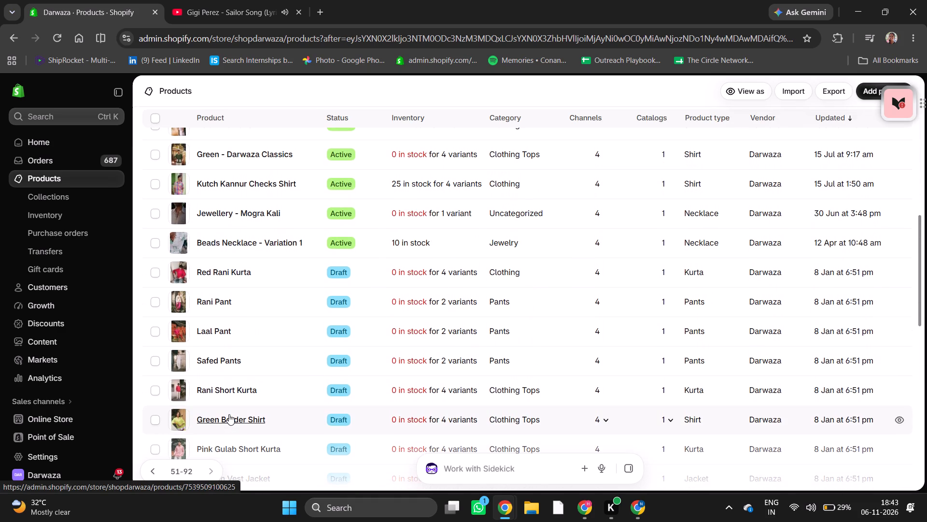
scroll(229, 414, "up", 4)
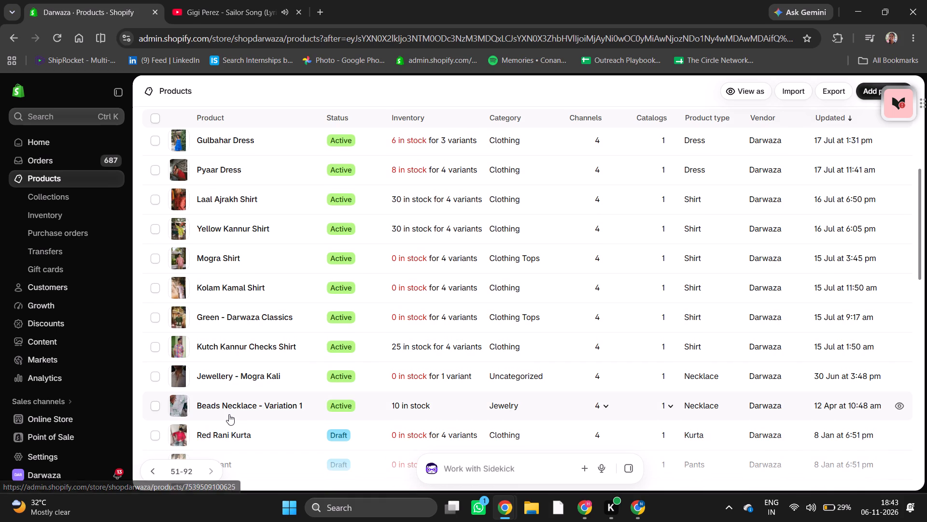
scroll(229, 414, "up", 4)
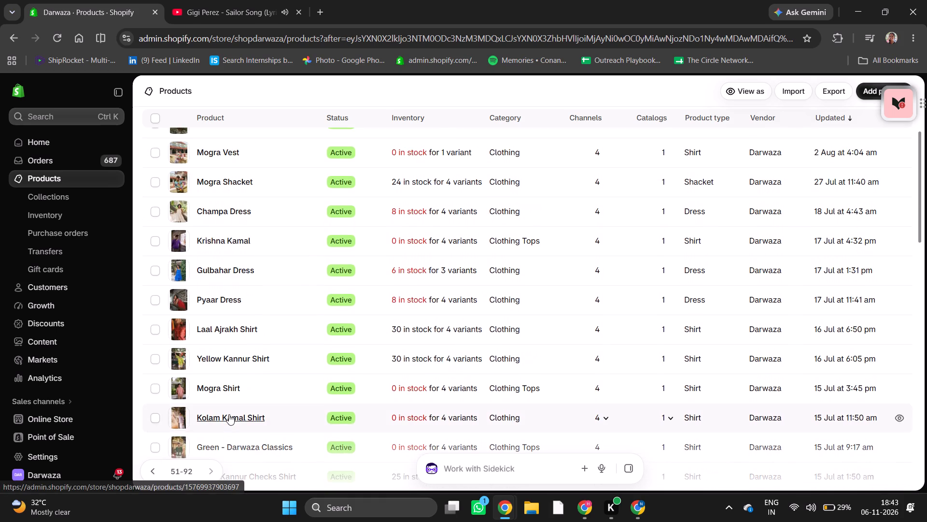
scroll(229, 414, "up", 6)
scroll(229, 414, "down", 2)
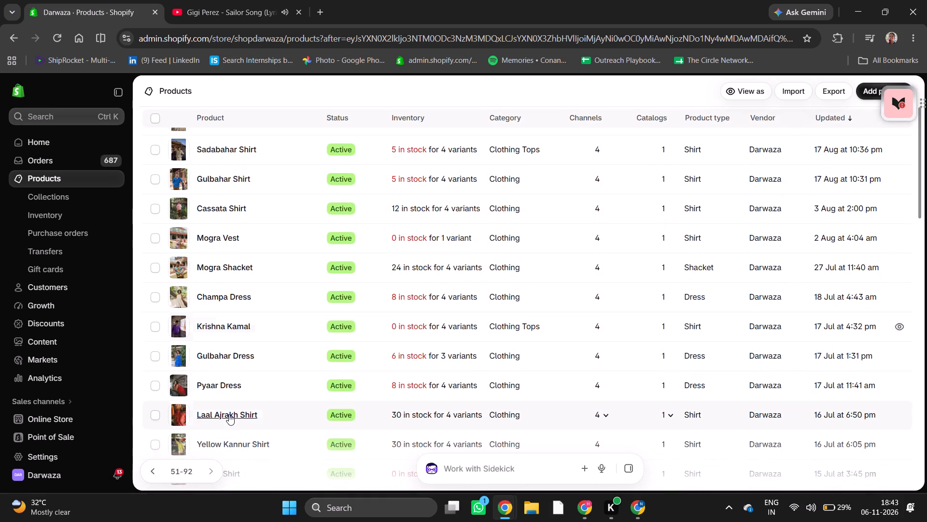
Return to products 1-50 in the list and open the Kamal Shirt product.
left_click(154, 475)
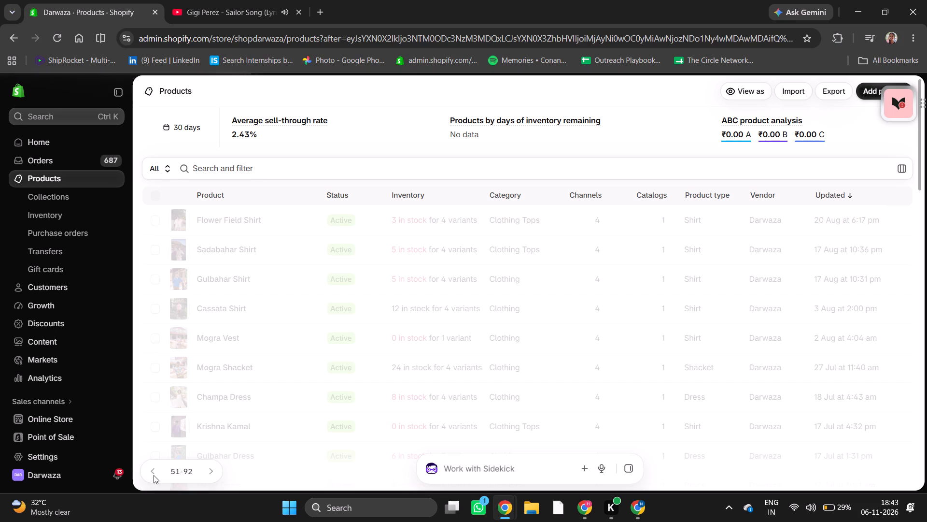
scroll(391, 340, "down", 3)
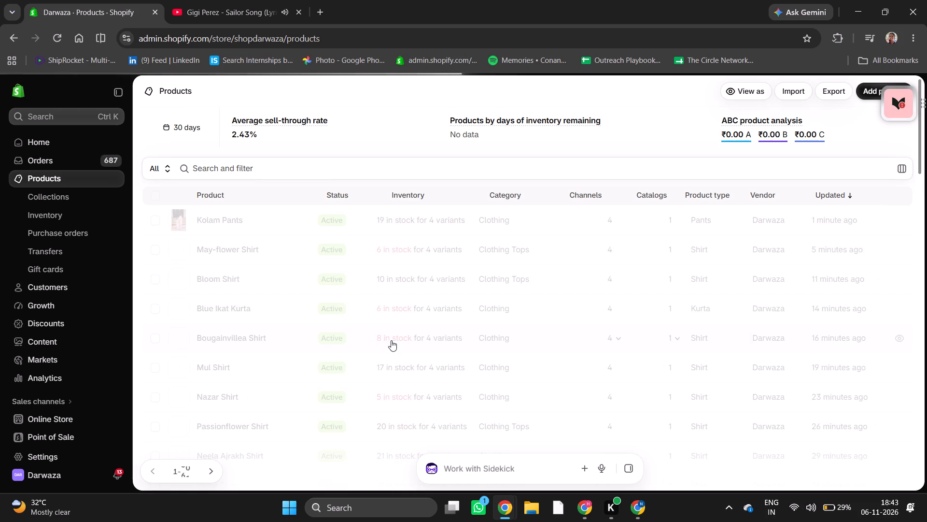
scroll(391, 340, "down", 1)
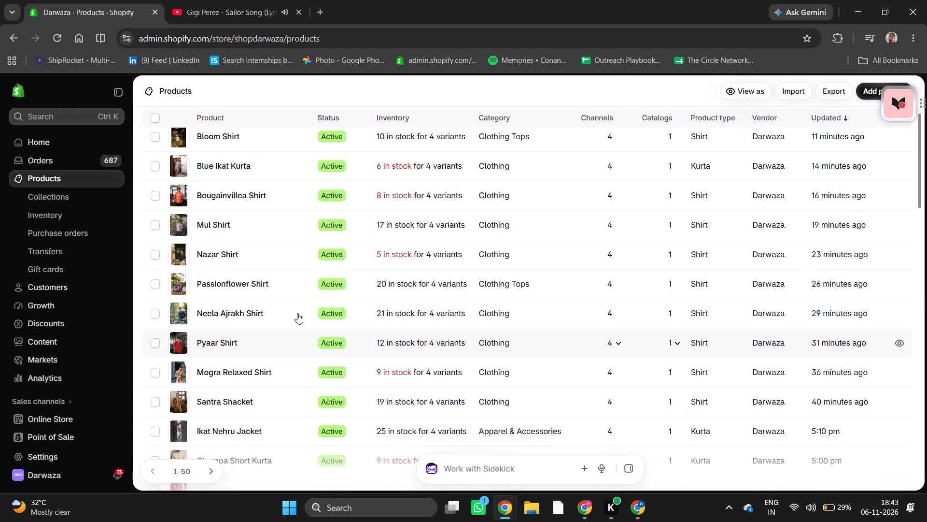
scroll(296, 313, "down", 8)
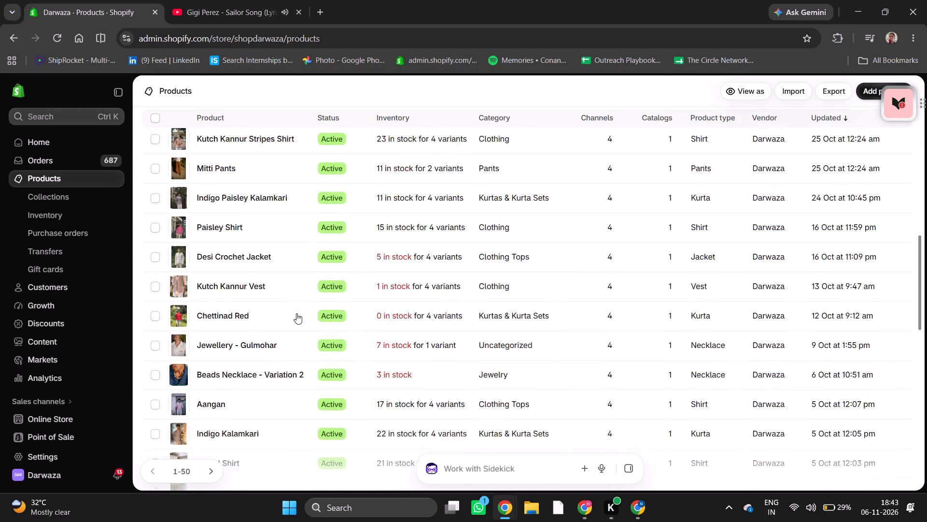
scroll(296, 313, "down", 4)
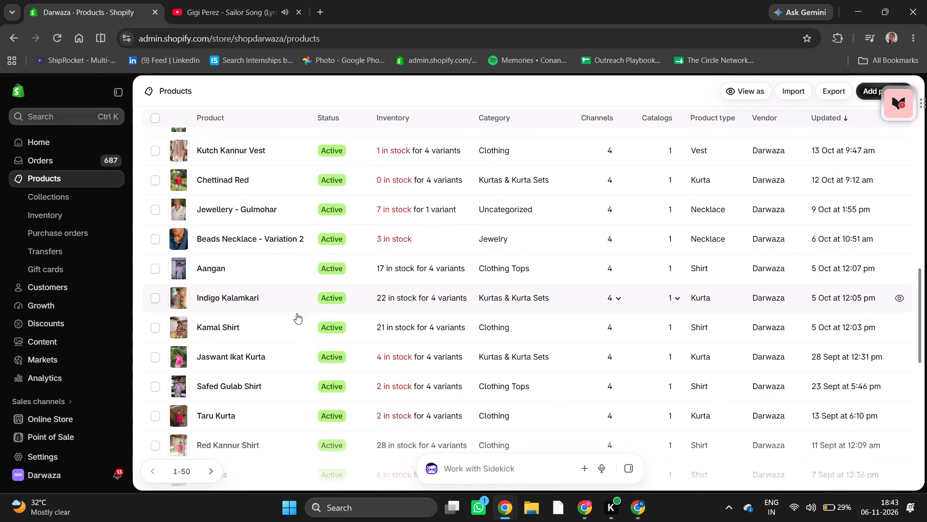
scroll(296, 313, "down", 1)
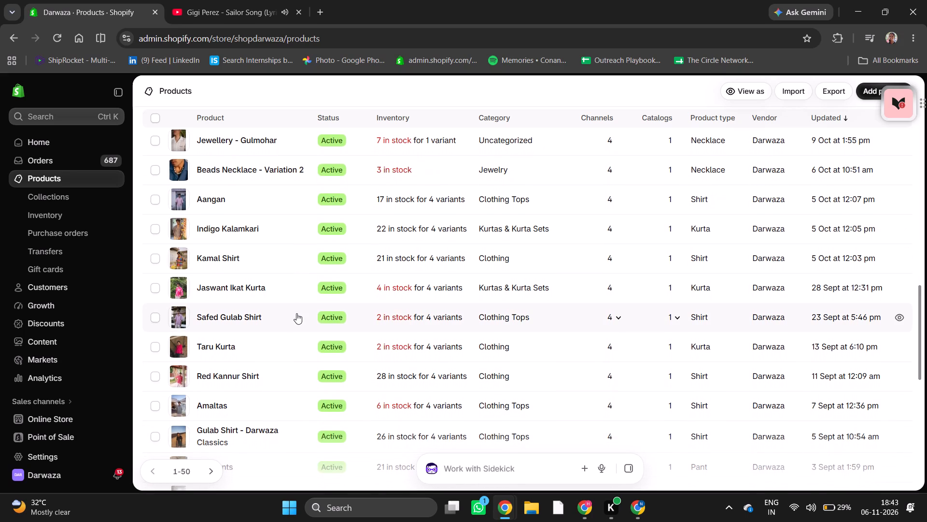
scroll(296, 313, "down", 3)
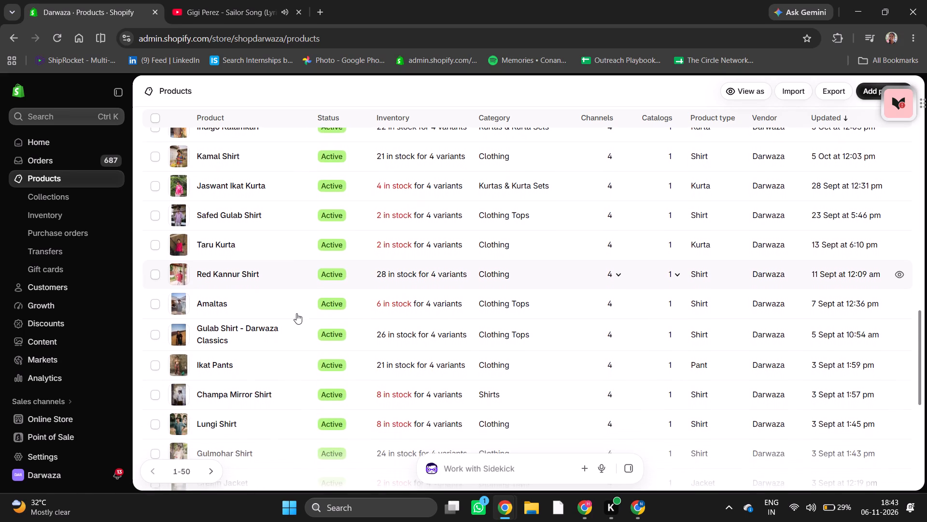
scroll(296, 313, "down", 1)
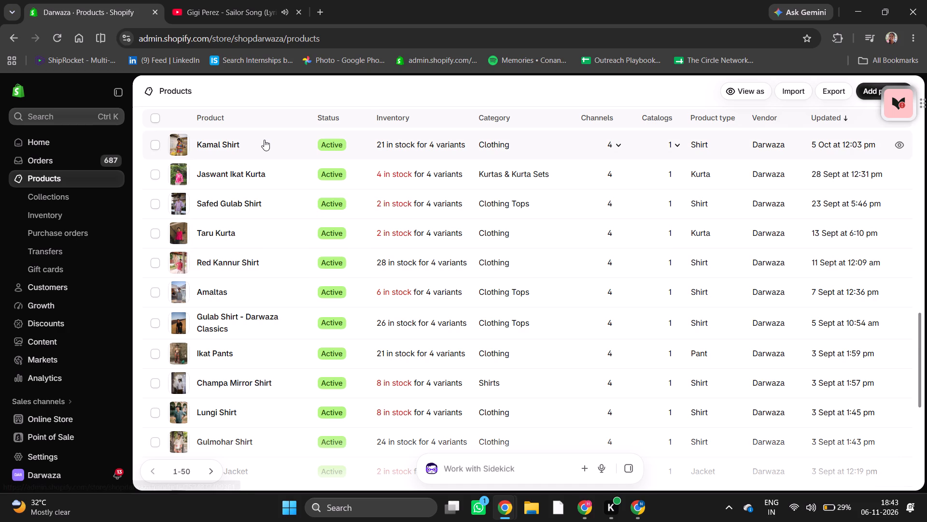
left_click(226, 143)
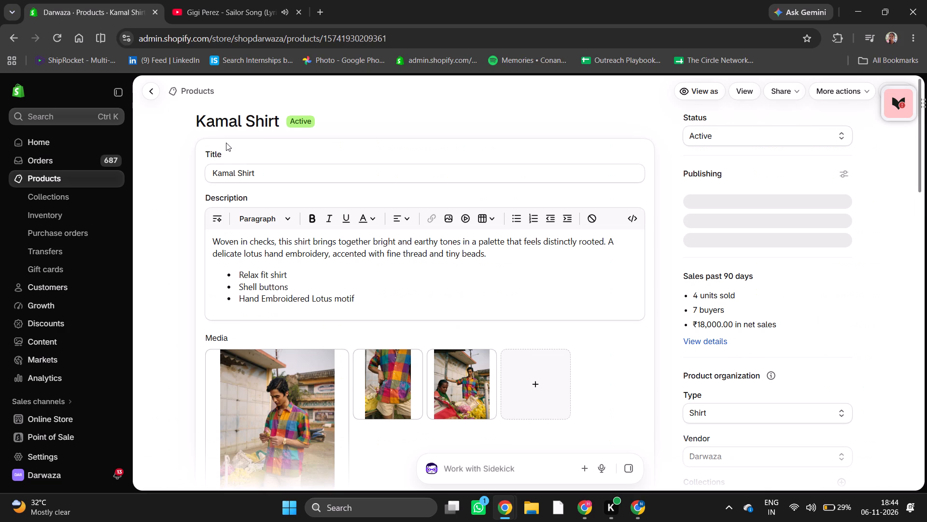
Set the available quantity of the Kamal Shirt size M variant to 4 at Shop location.
scroll(299, 247, "down", 5)
scroll(463, 343, "down", 4)
scroll(388, 390, "down", 1)
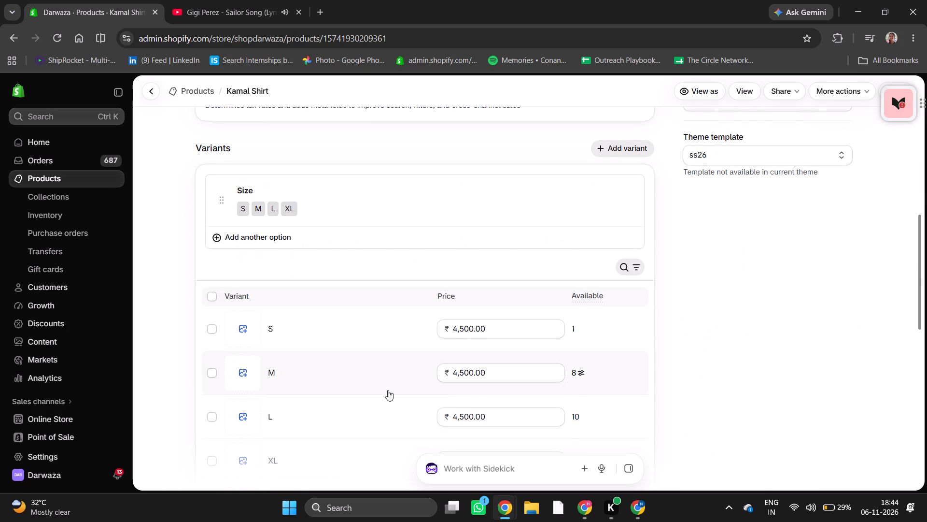
scroll(388, 390, "down", 3)
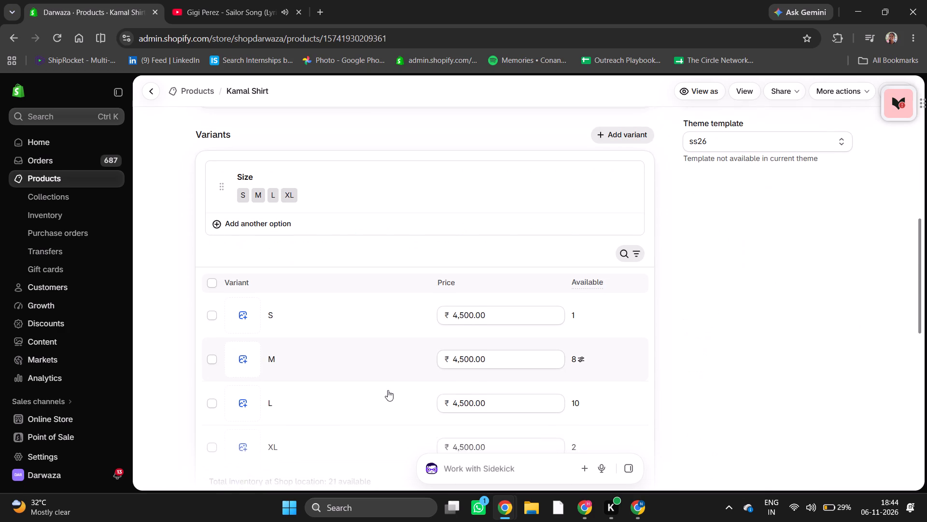
scroll(388, 390, "down", 1)
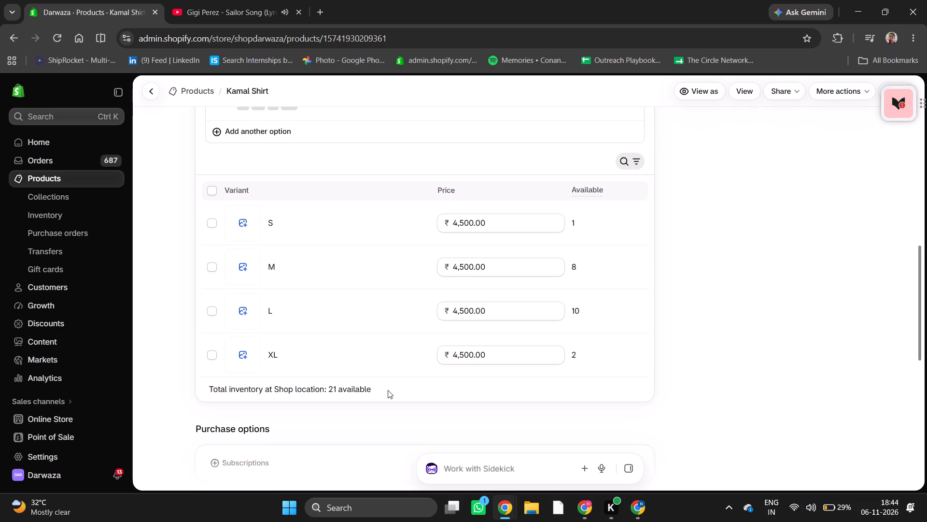
left_click(572, 268)
triple_click(371, 314)
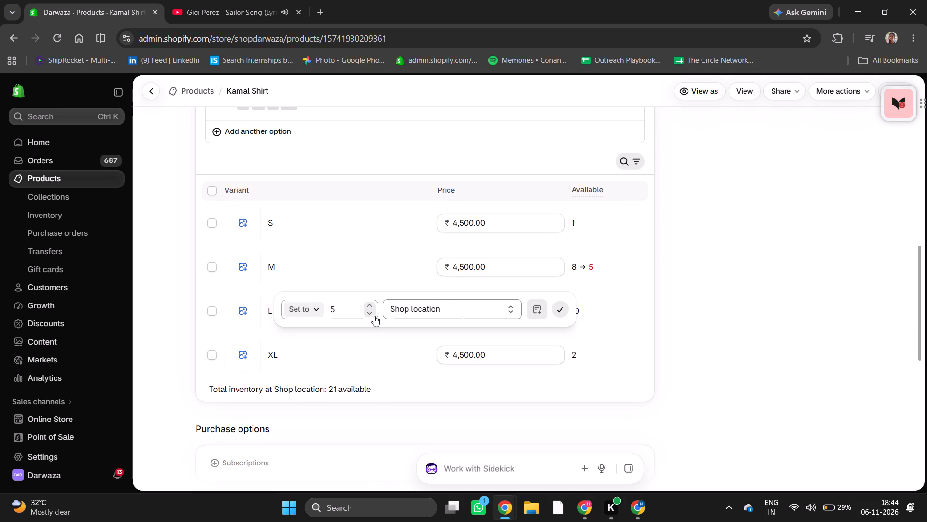
left_click(374, 316)
left_click(563, 310)
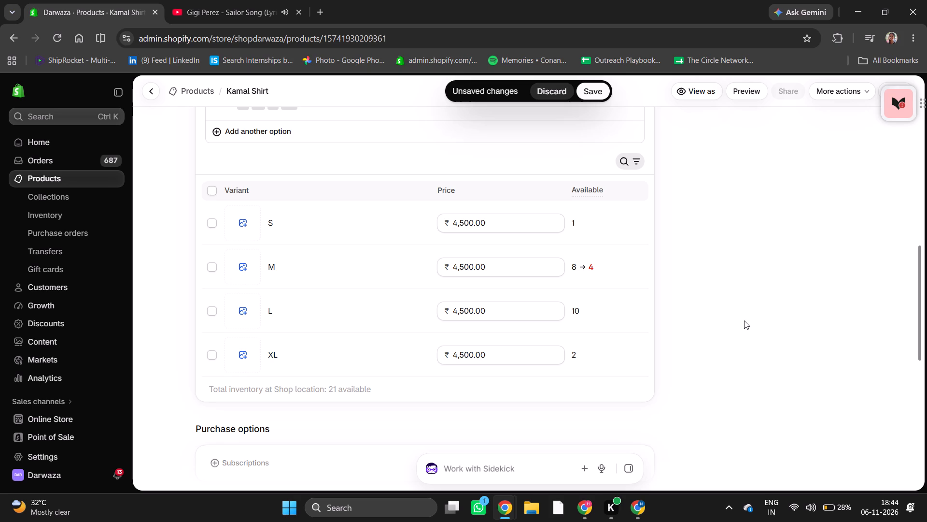
Set the available quantity of the Kamal Shirt size L variant to 9 at Shop location and save the product.
left_click(581, 311)
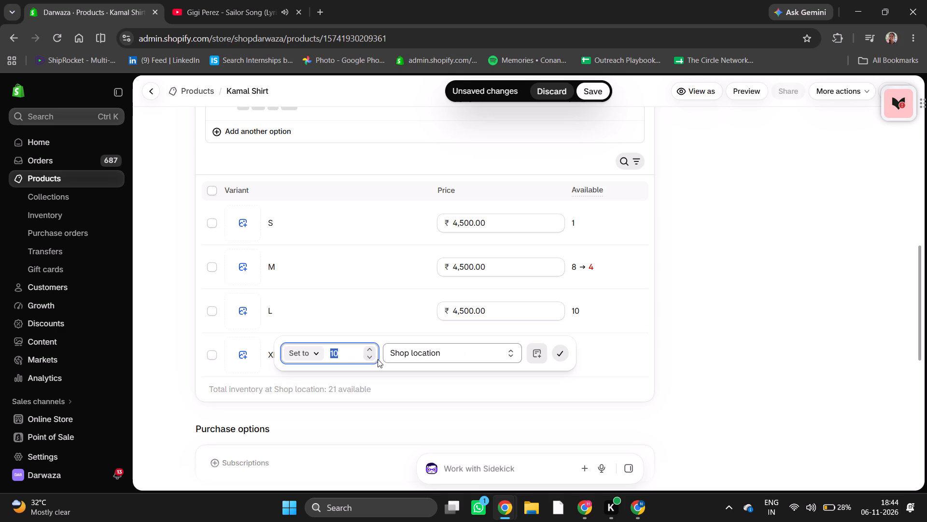
left_click(370, 358)
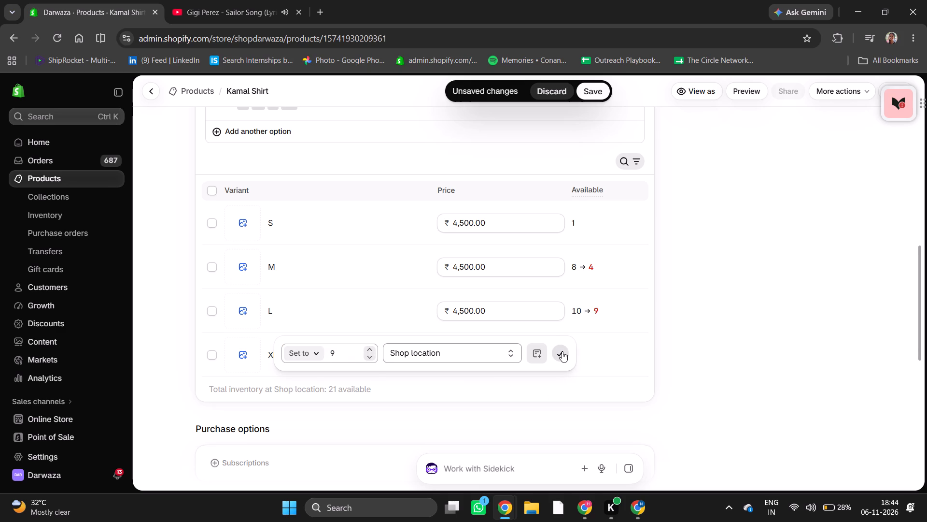
left_click(562, 351)
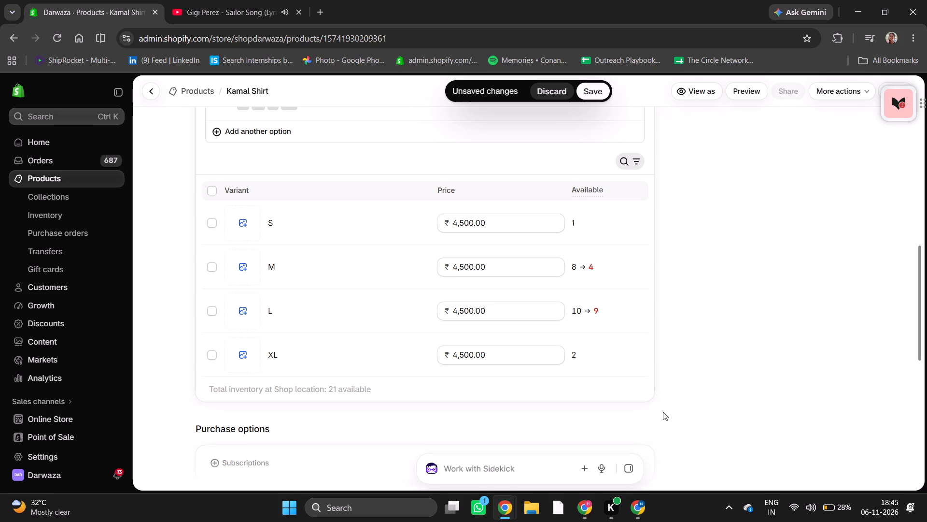
left_click(594, 91)
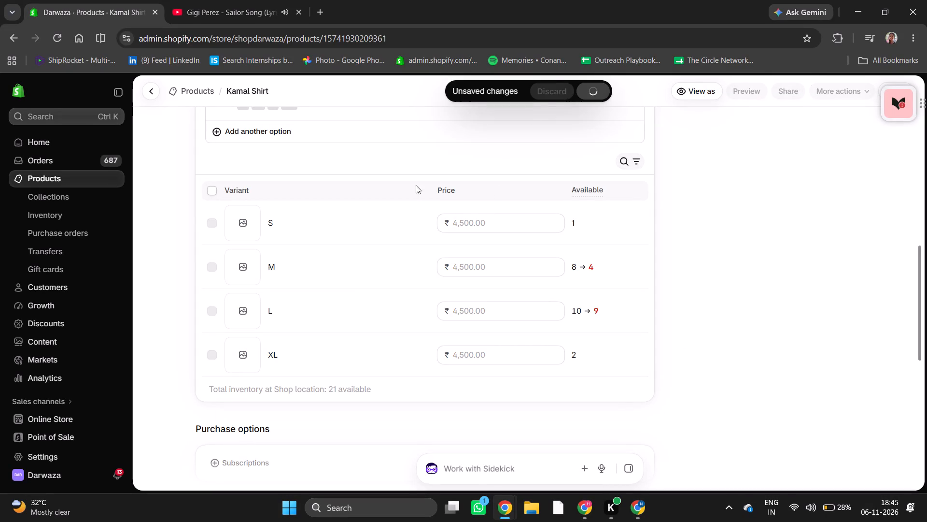
Return to the products list and look through products 1-50 and their stock for the next product to update.
left_click(208, 92)
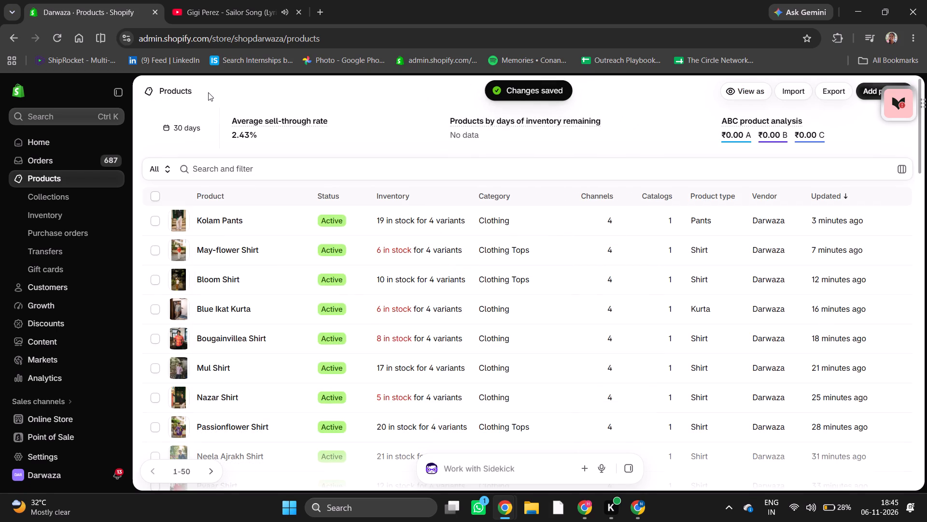
scroll(364, 314, "down", 4)
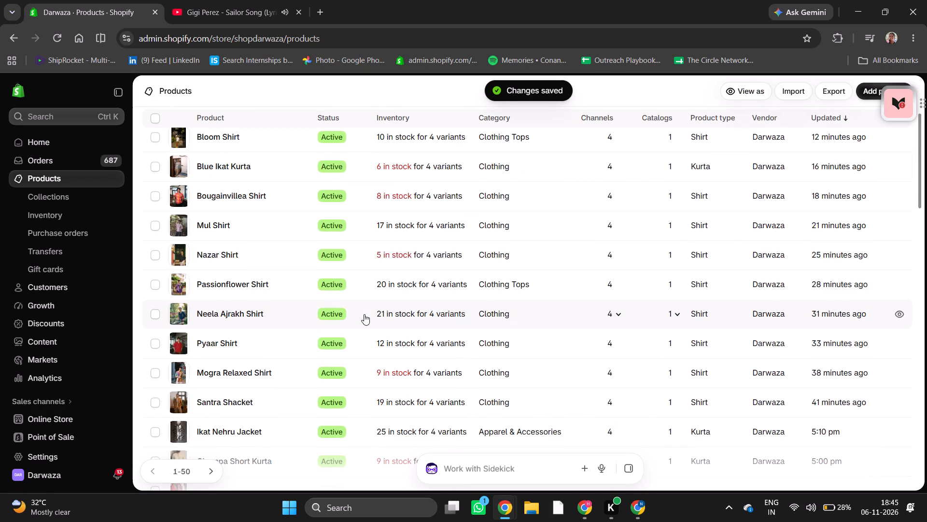
scroll(364, 314, "down", 5)
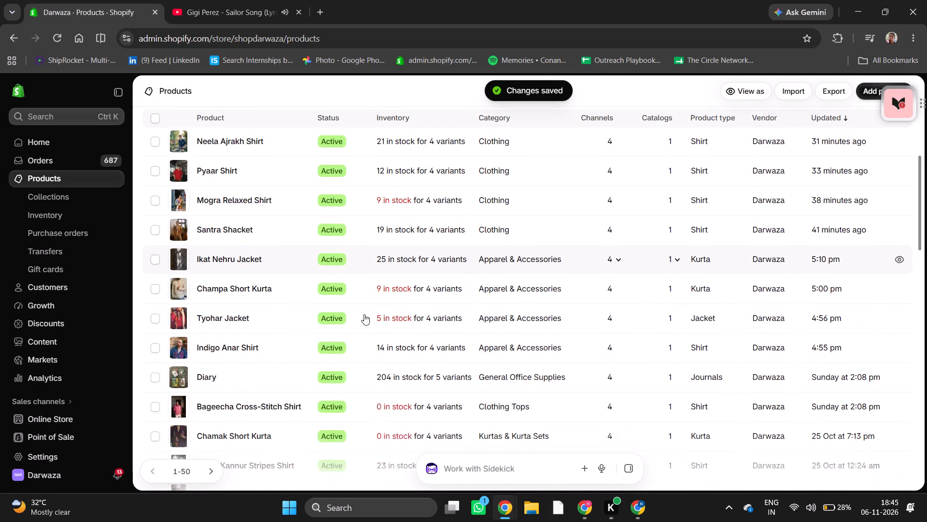
scroll(364, 314, "down", 5)
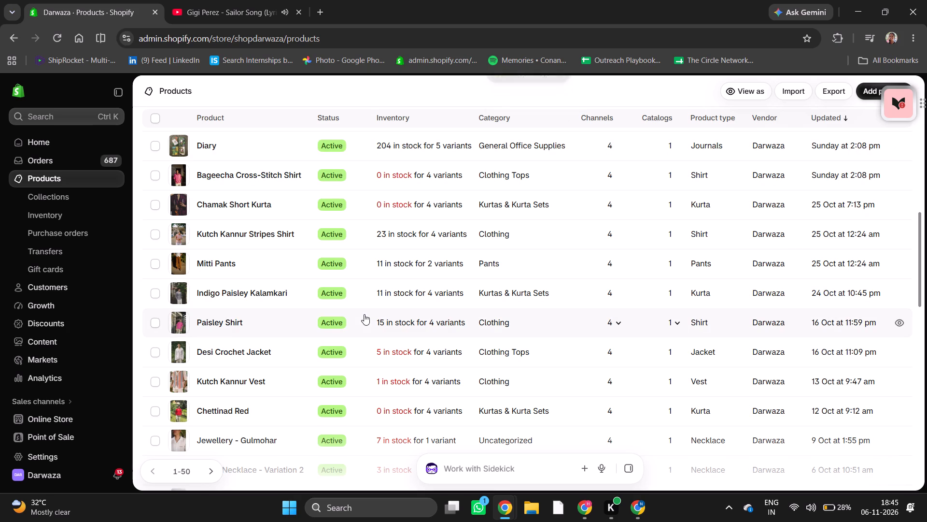
scroll(273, 248, "down", 1)
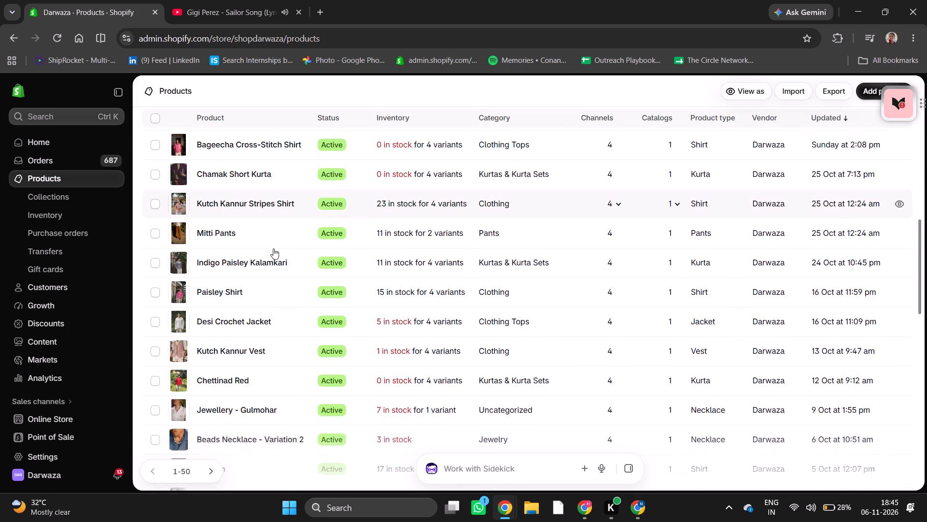
scroll(273, 248, "down", 3)
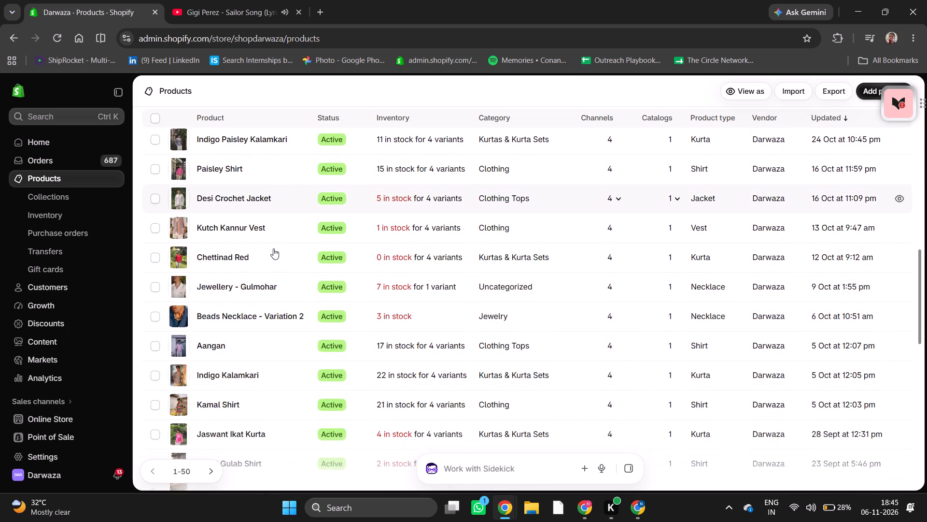
scroll(273, 248, "down", 3)
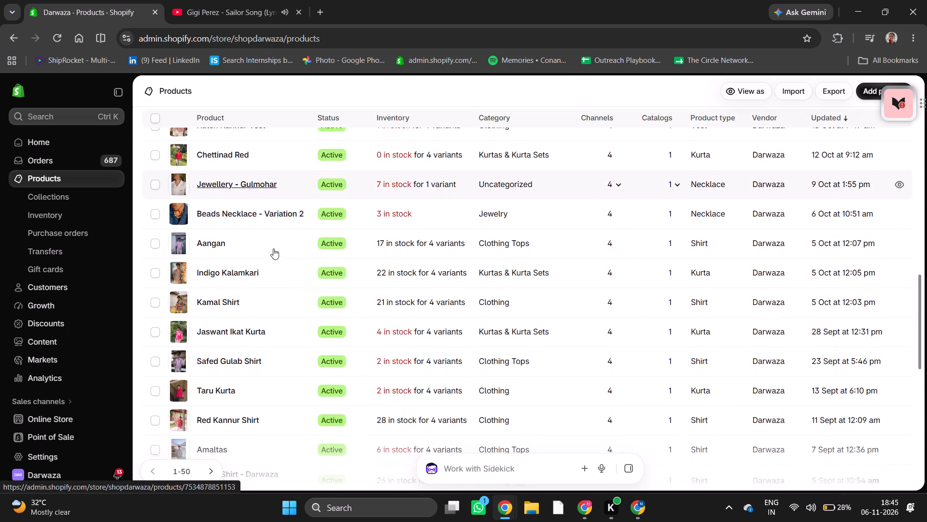
scroll(273, 248, "down", 3)
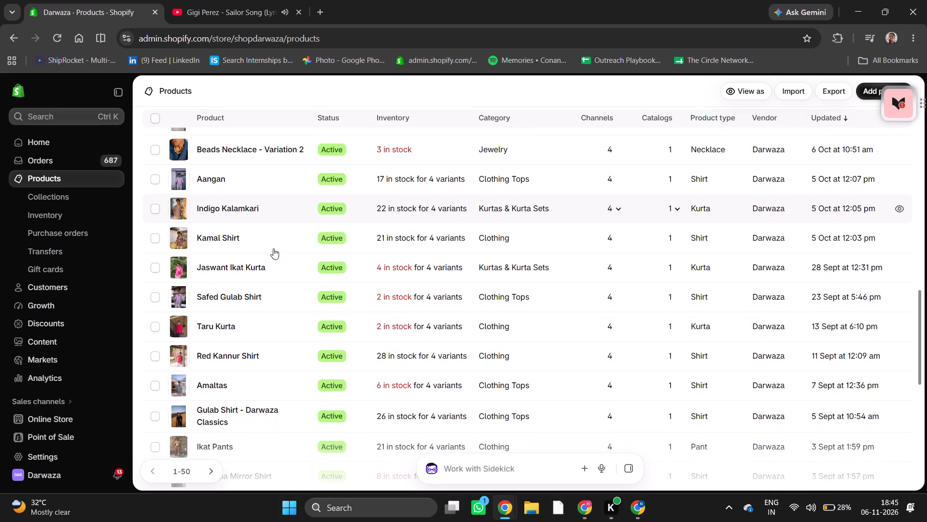
scroll(273, 248, "down", 2)
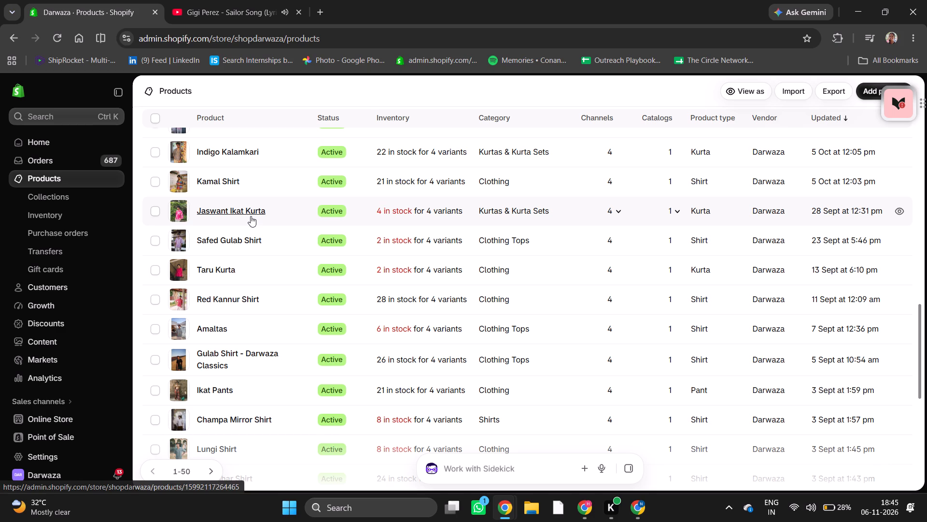
scroll(251, 216, "down", 2)
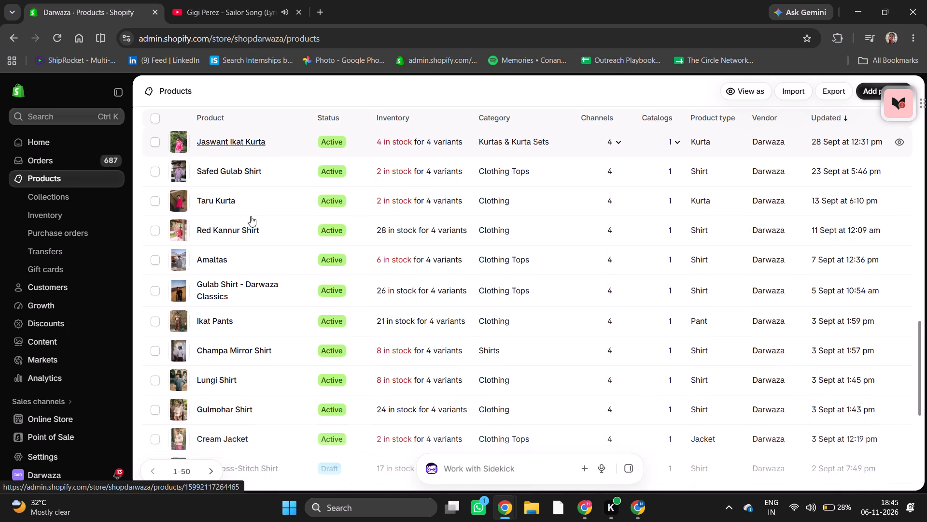
scroll(251, 216, "down", 1)
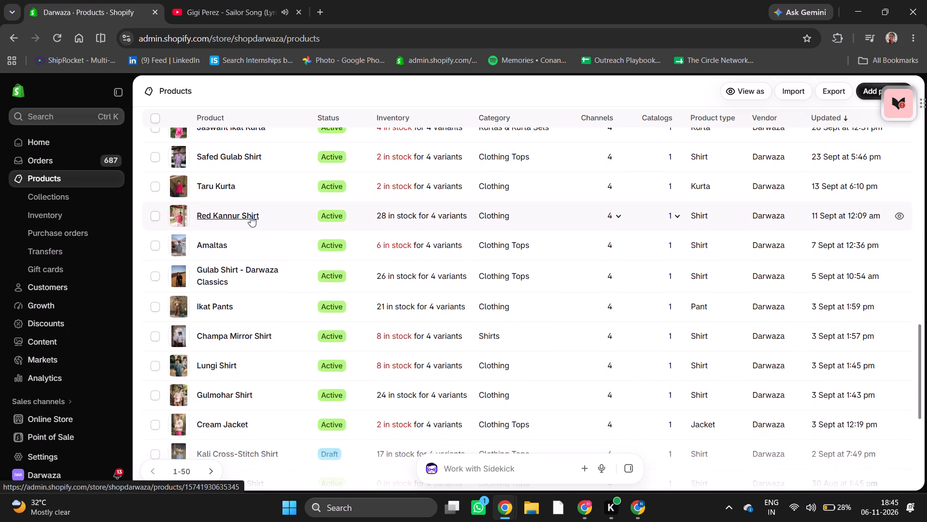
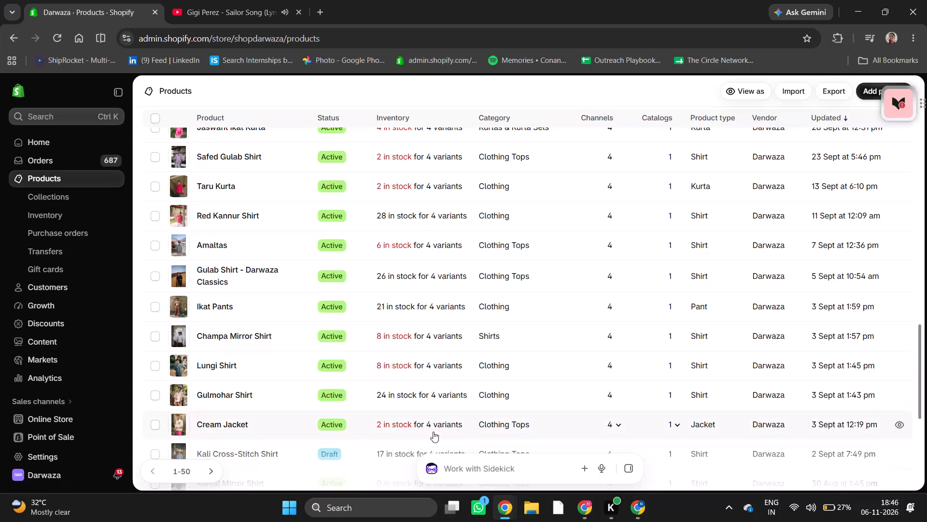
Open the Safed Gulab Shirt product from the products list and bring up its size variants with their available stock.
scroll(300, 305, "down", 1)
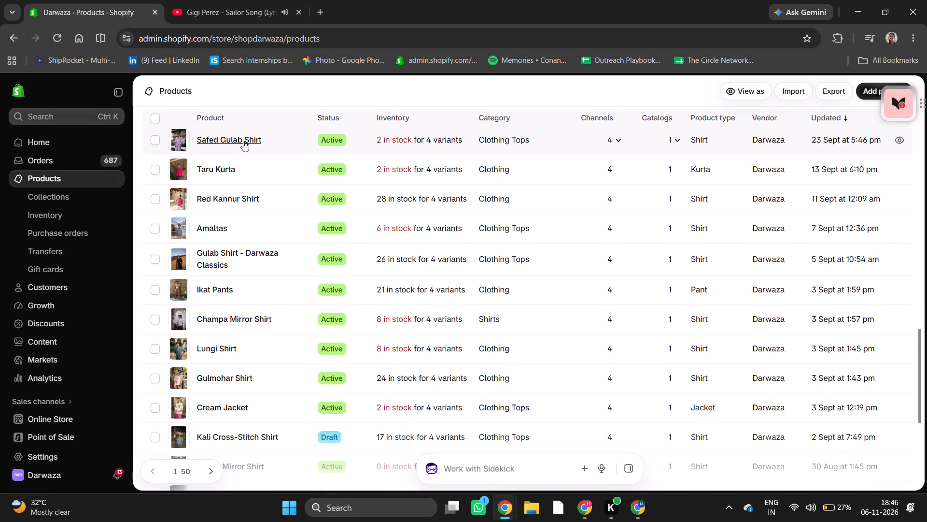
left_click(244, 140)
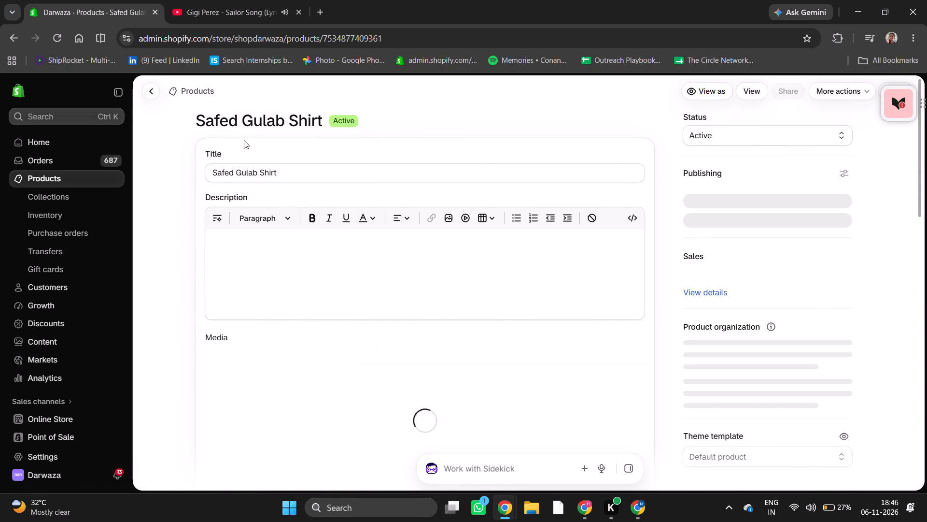
scroll(346, 276, "down", 4)
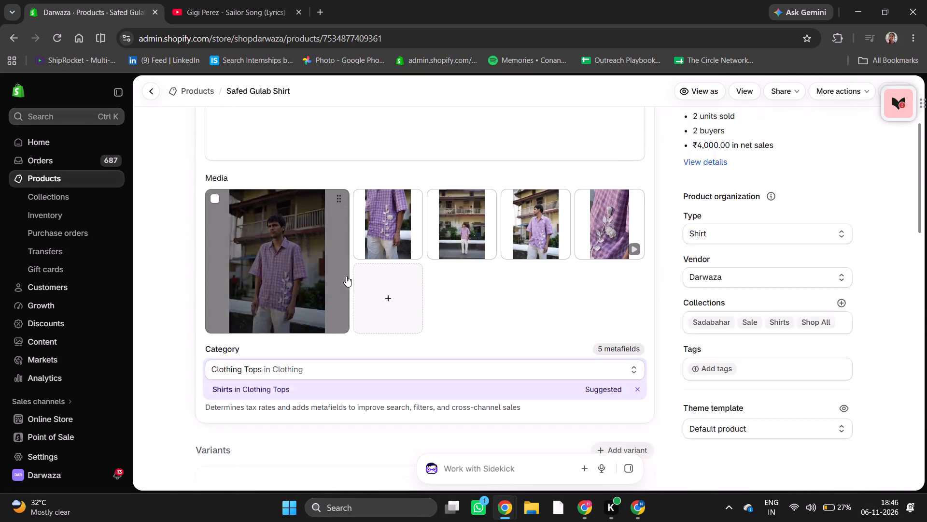
scroll(346, 276, "down", 7)
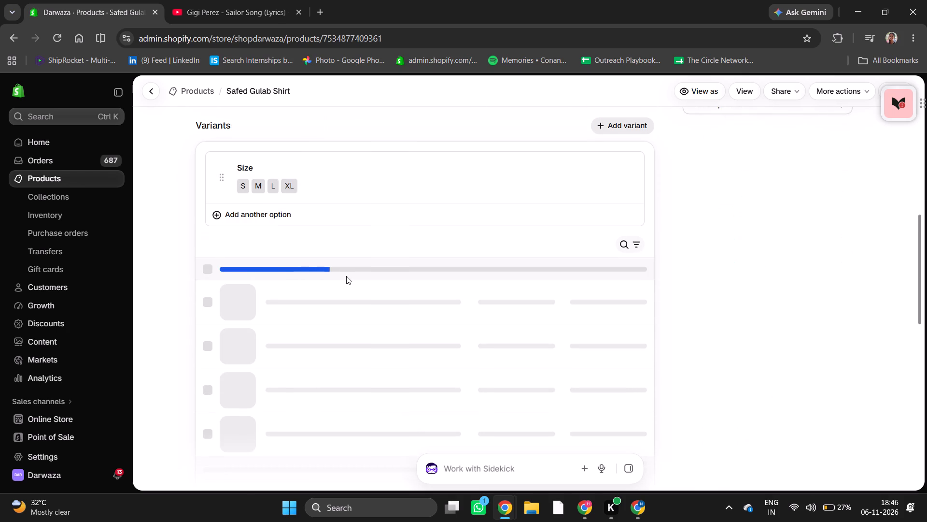
scroll(346, 276, "down", 2)
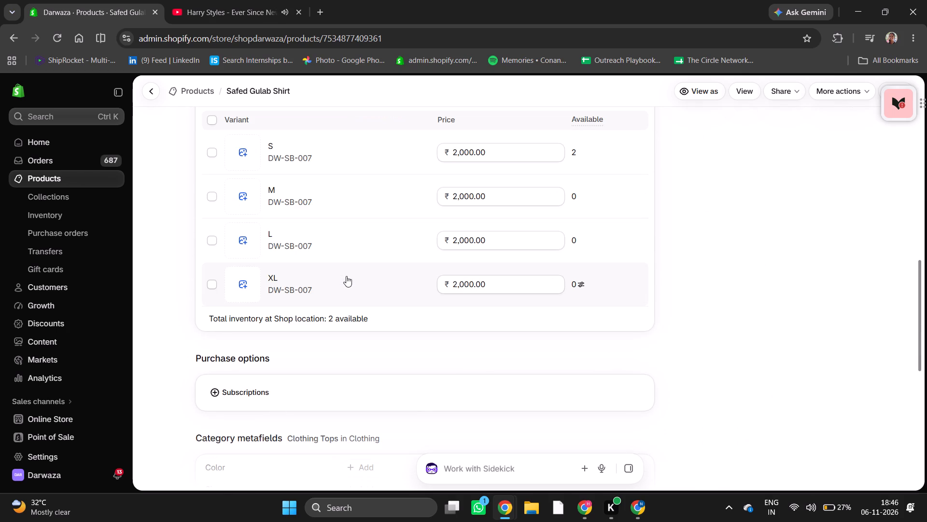
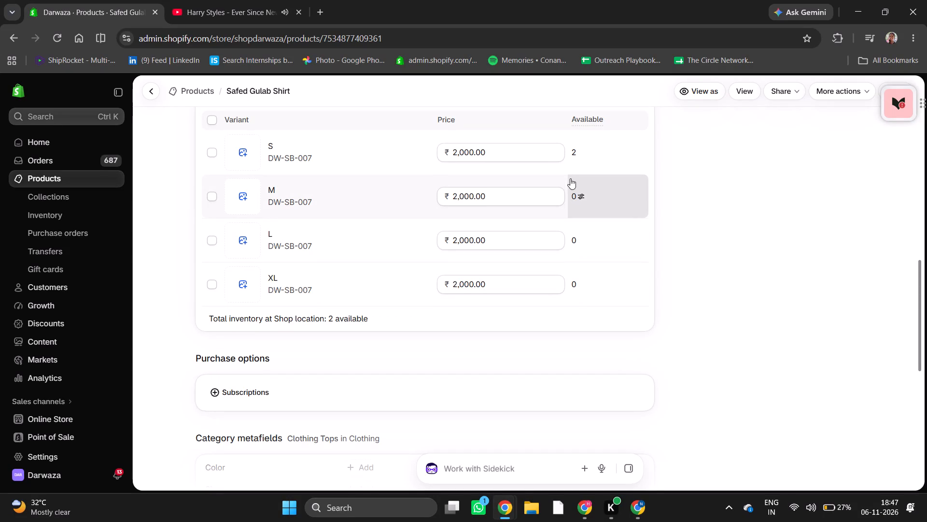
Set the available stock of the Safed Gulab Shirt's size S variant to 1 at Shop location and save the product.
left_click(574, 159)
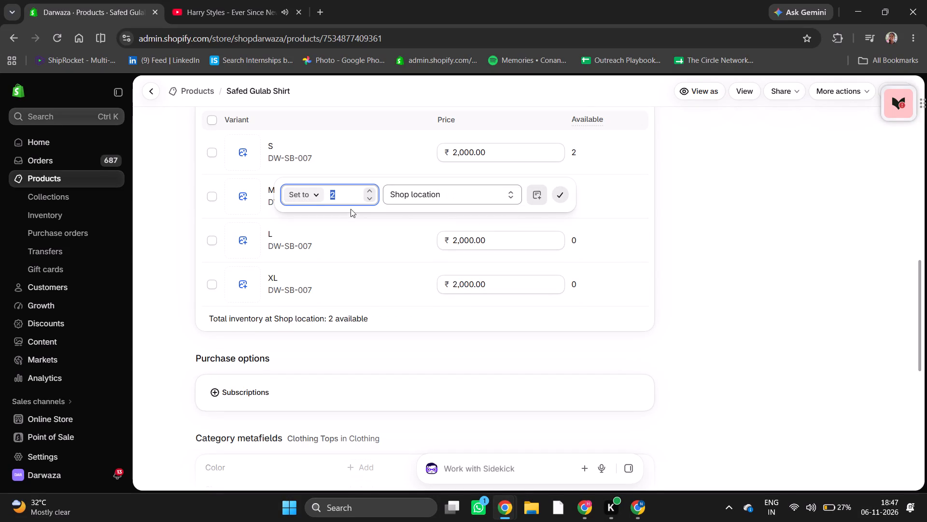
left_click(373, 198)
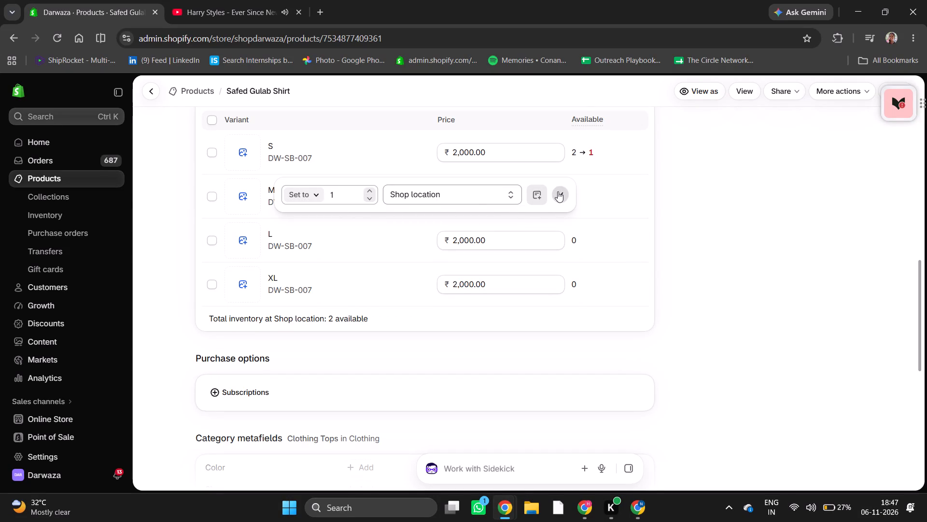
left_click(558, 191)
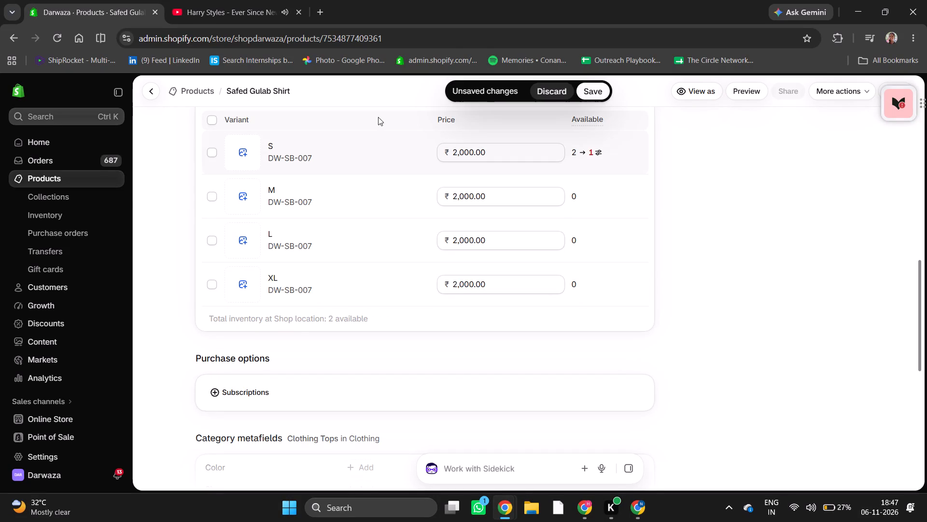
left_click(594, 89)
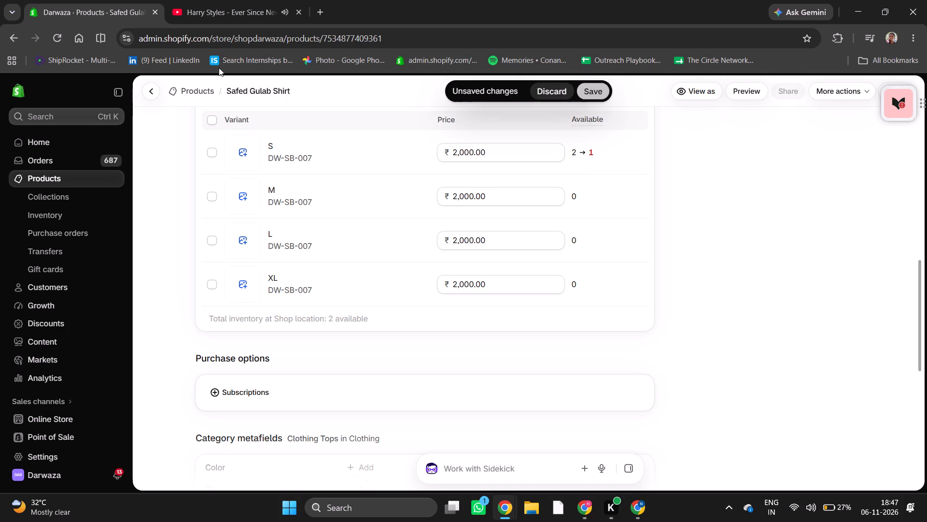
Go back to the products list, open the Taru Kurta product and bring up its size variants with their available stock.
left_click(203, 91)
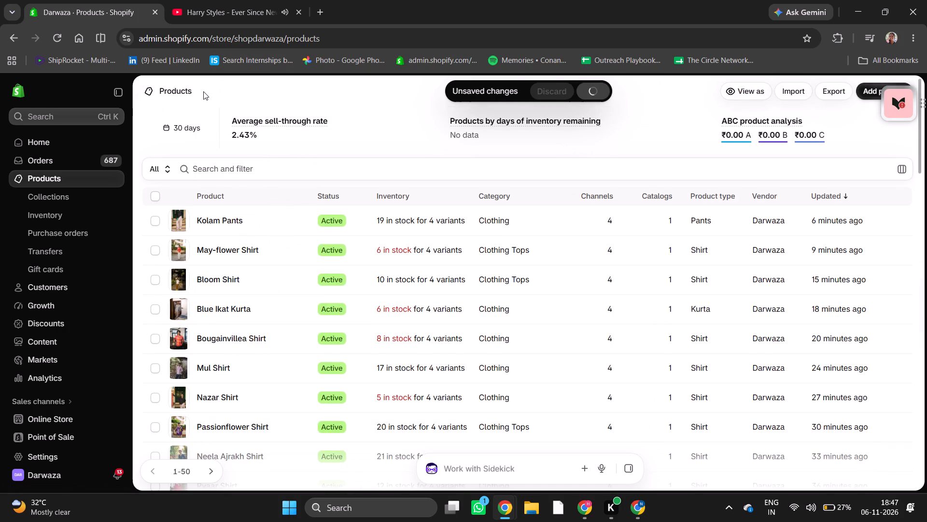
scroll(416, 285, "down", 3)
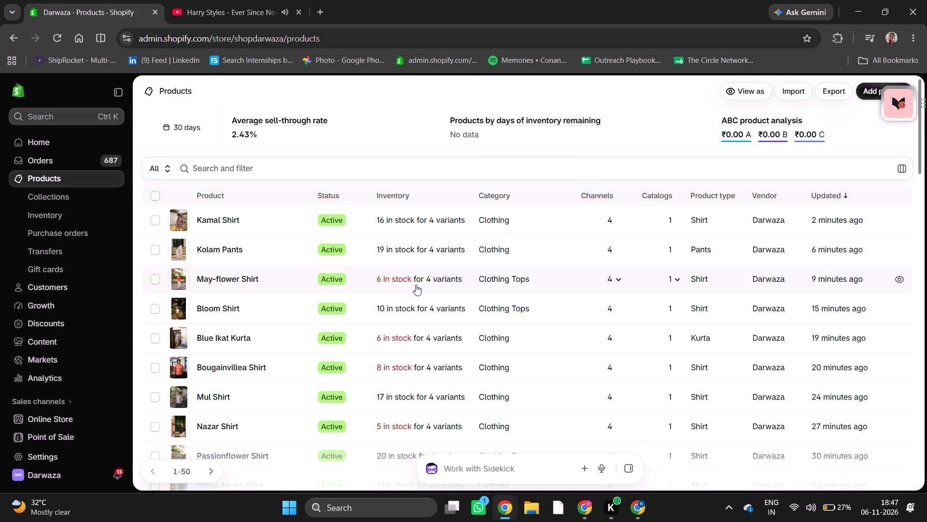
scroll(431, 323, "down", 1)
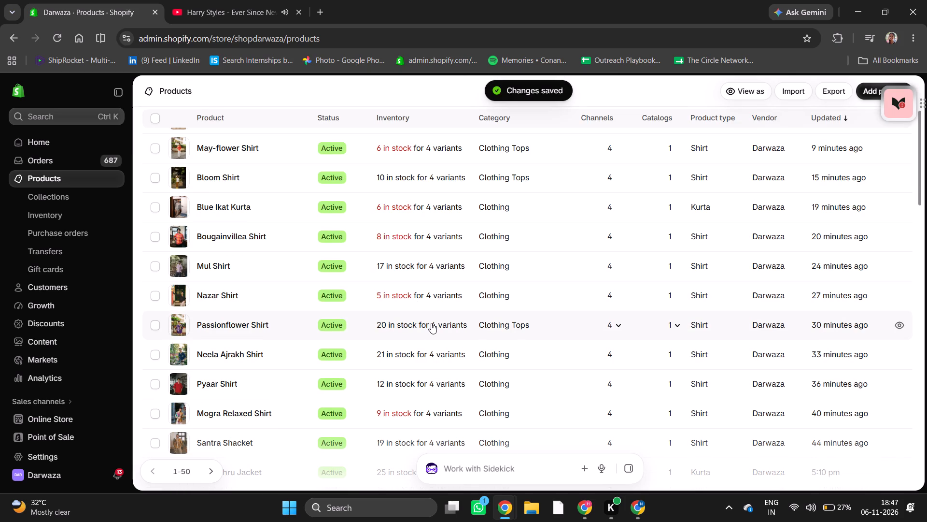
scroll(431, 323, "down", 3)
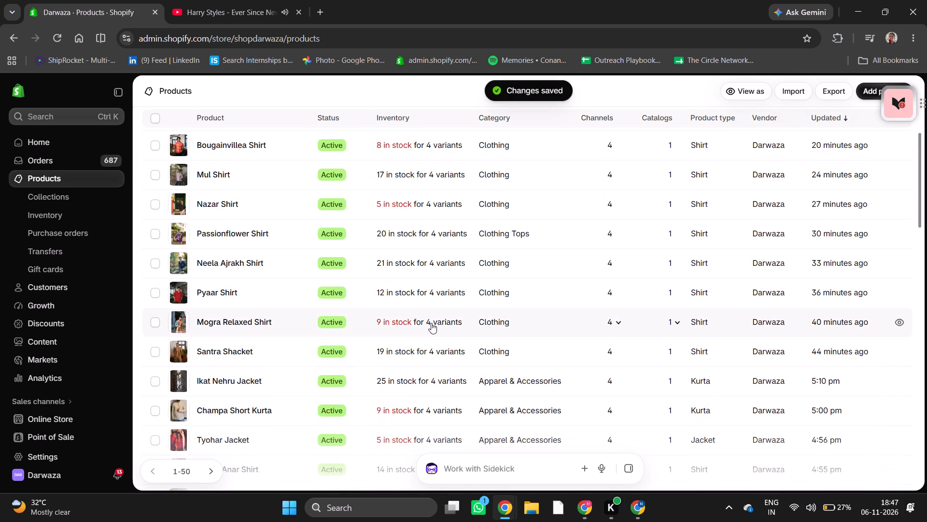
scroll(431, 323, "down", 6)
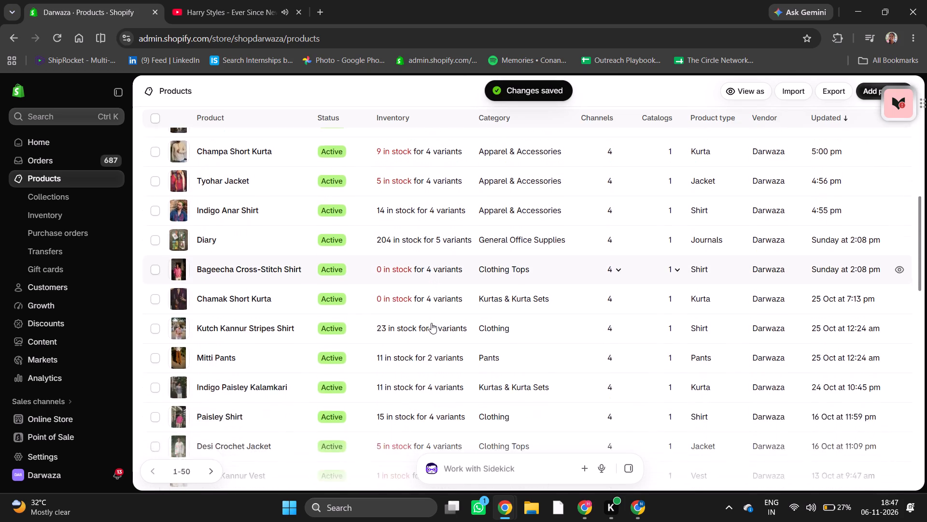
scroll(431, 323, "down", 3)
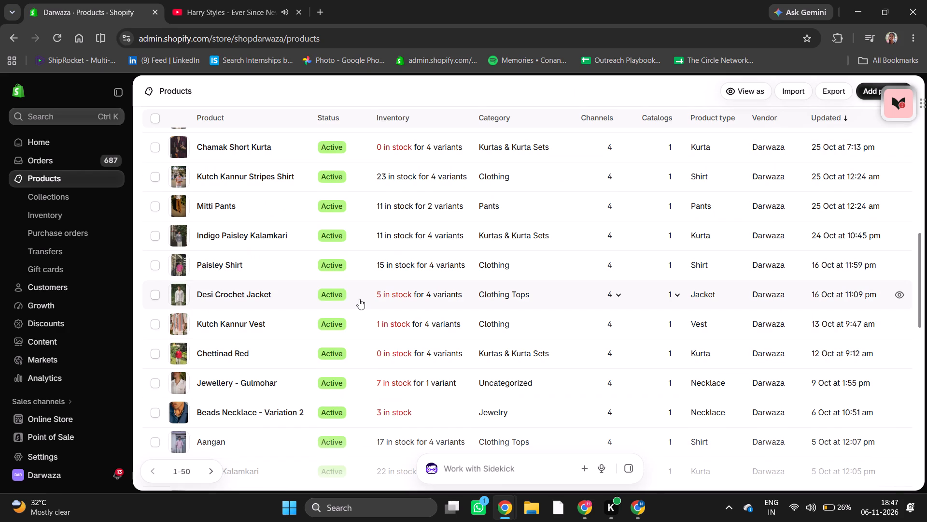
scroll(359, 299, "down", 5)
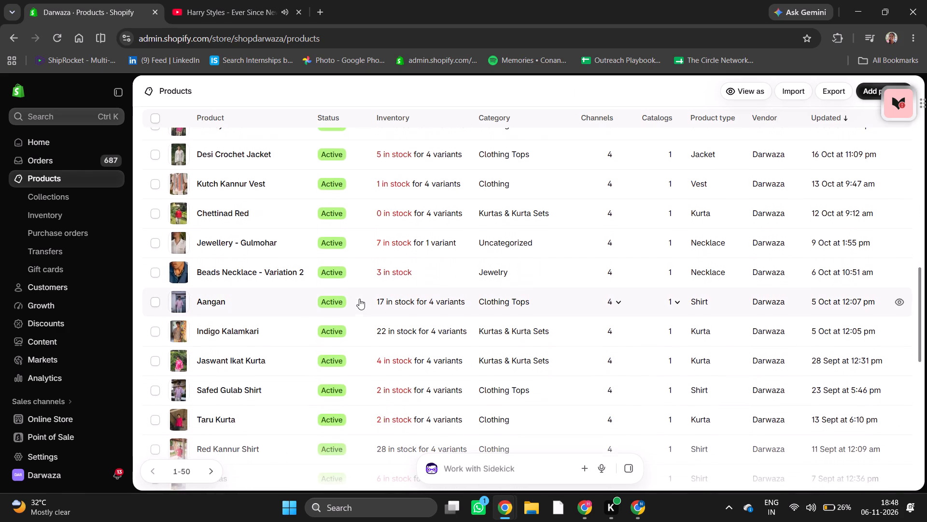
scroll(359, 299, "down", 5)
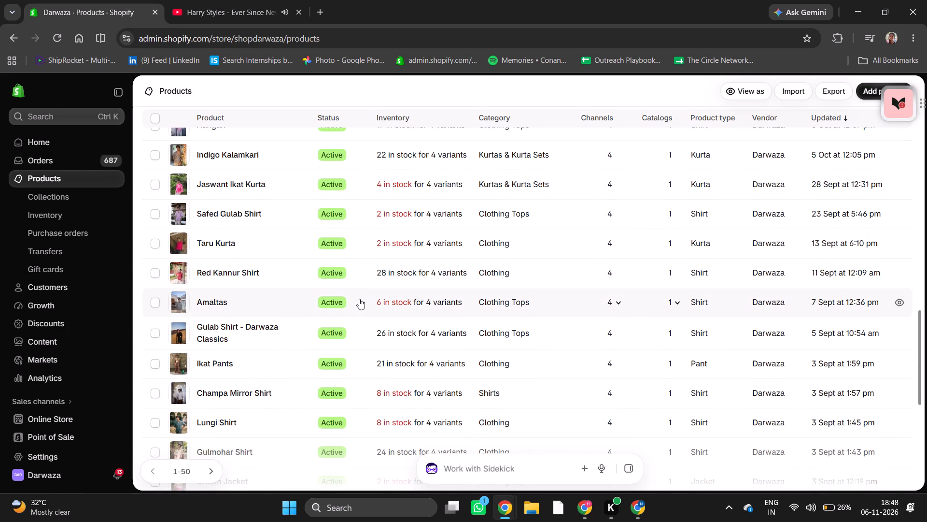
left_click(218, 238)
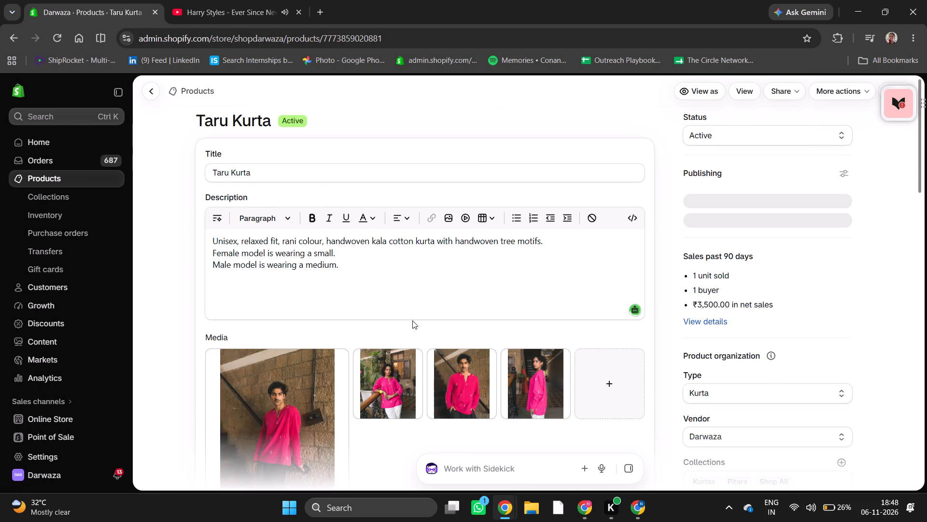
scroll(412, 320, "down", 8)
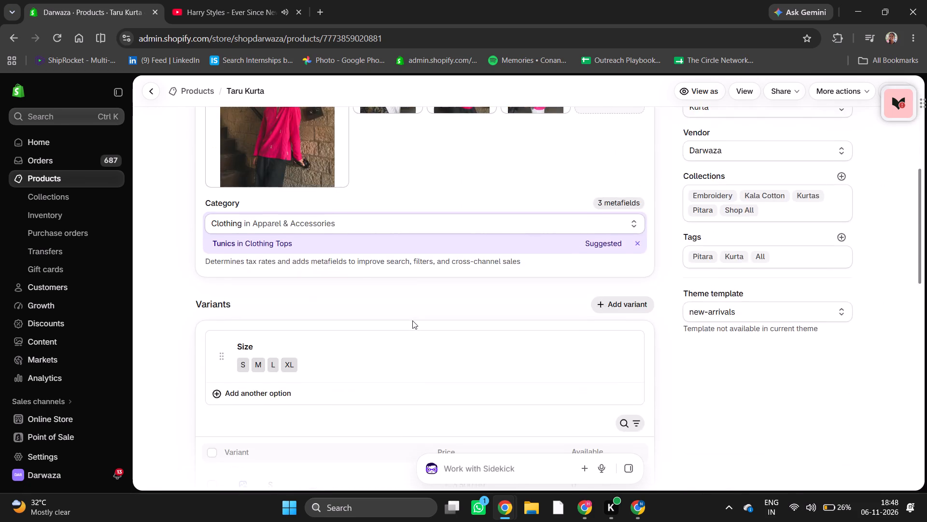
scroll(412, 320, "down", 4)
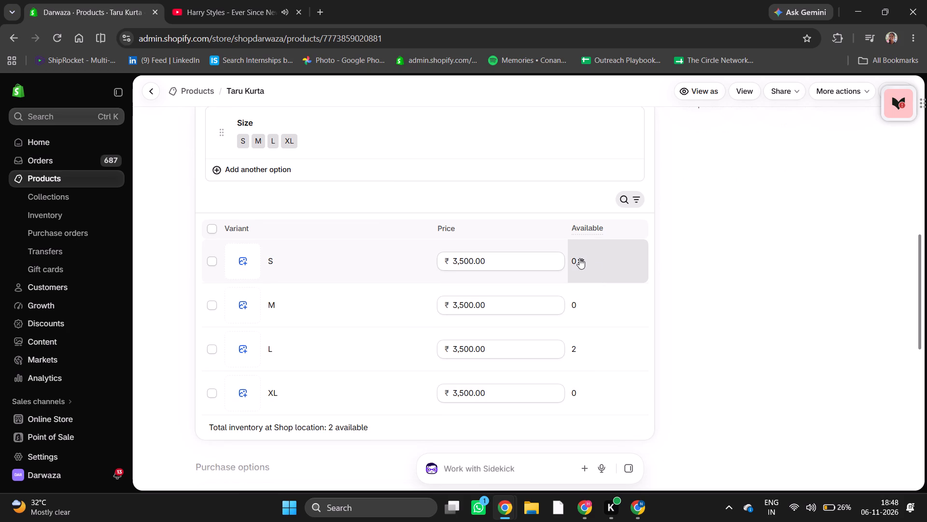
Set the Taru Kurta's available stock to 1 for size S and 3 for size L, and save the product.
left_click(579, 258)
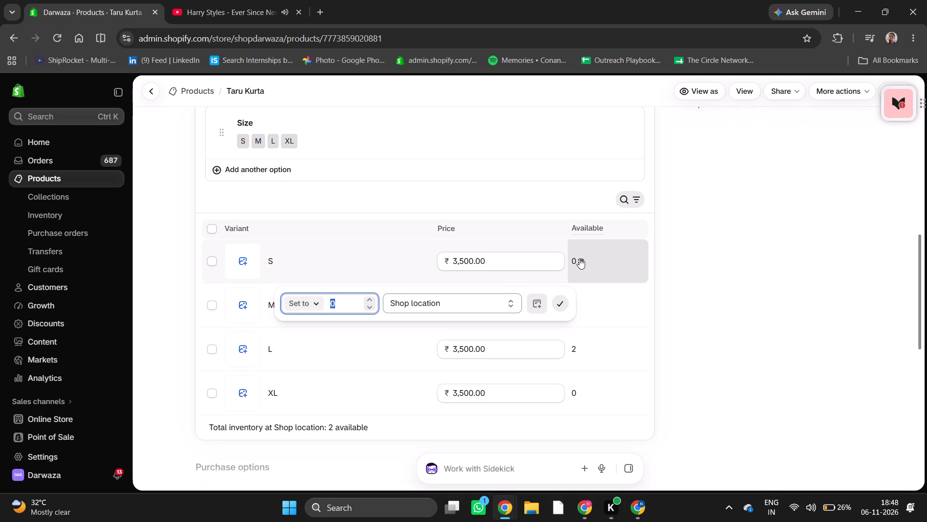
left_click(373, 299)
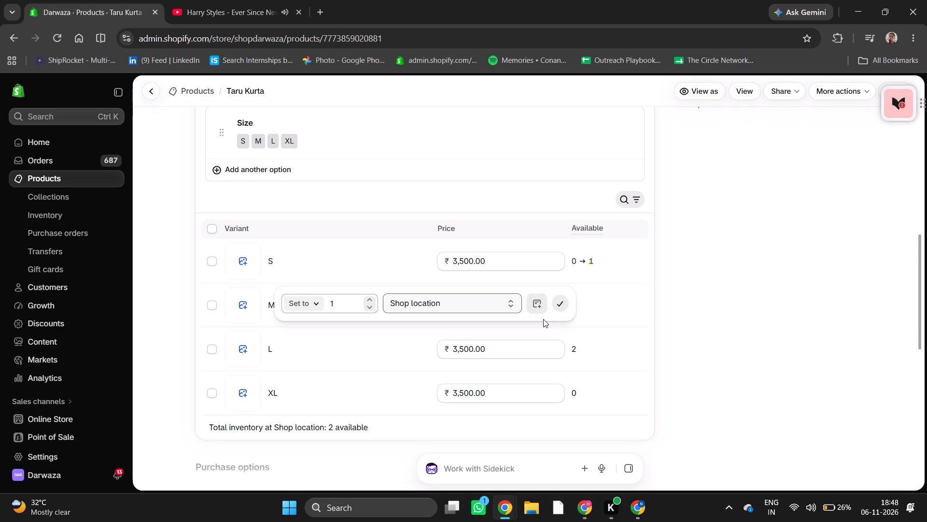
left_click(562, 304)
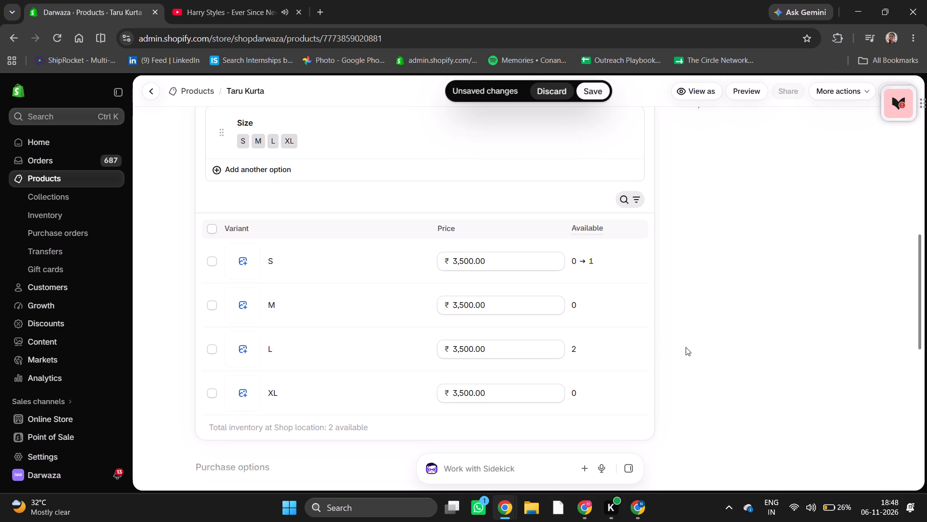
left_click(579, 347)
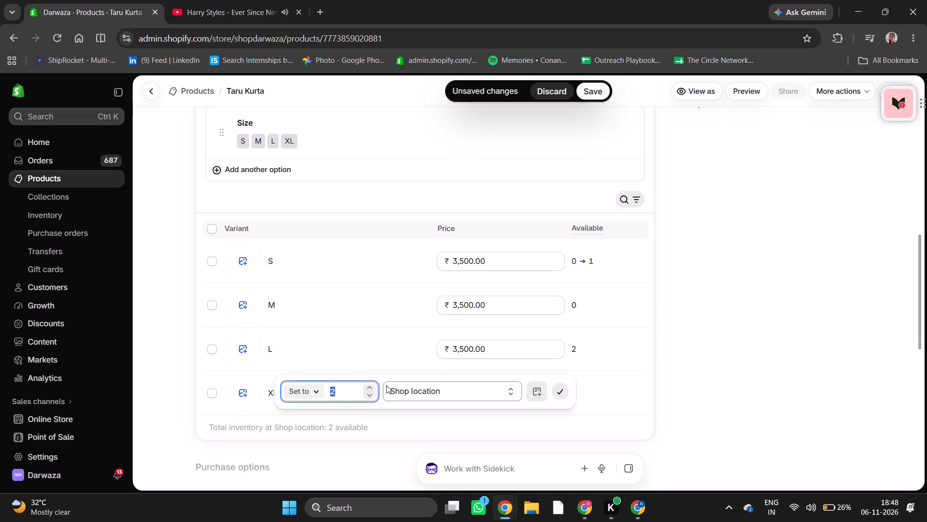
left_click(372, 385)
left_click(558, 393)
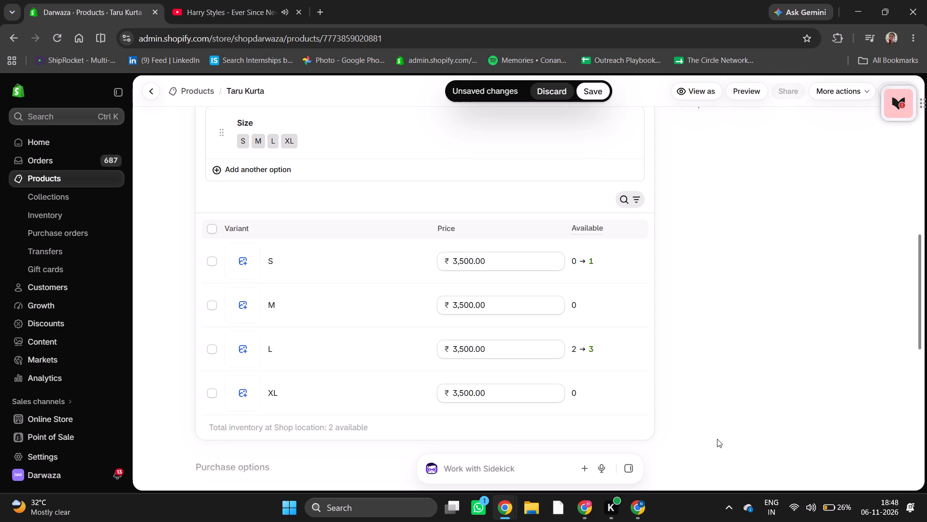
left_click(598, 92)
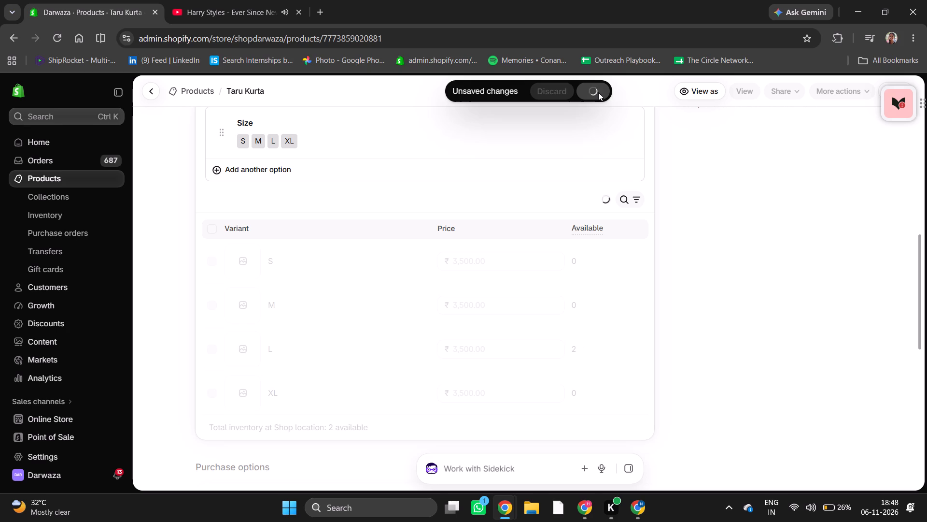
Return to the products list and reopen the Taru Kurta to check the saved available stock of its size variants.
left_click(186, 90)
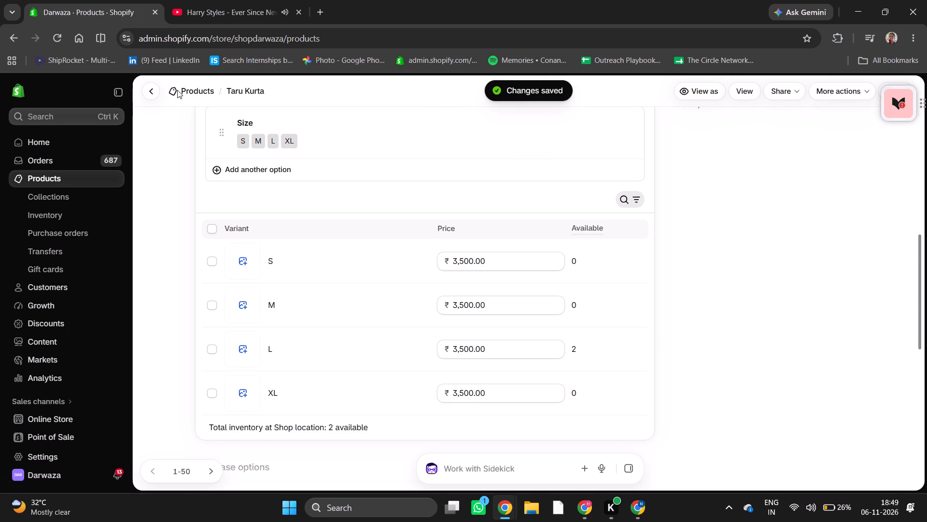
left_click(174, 89)
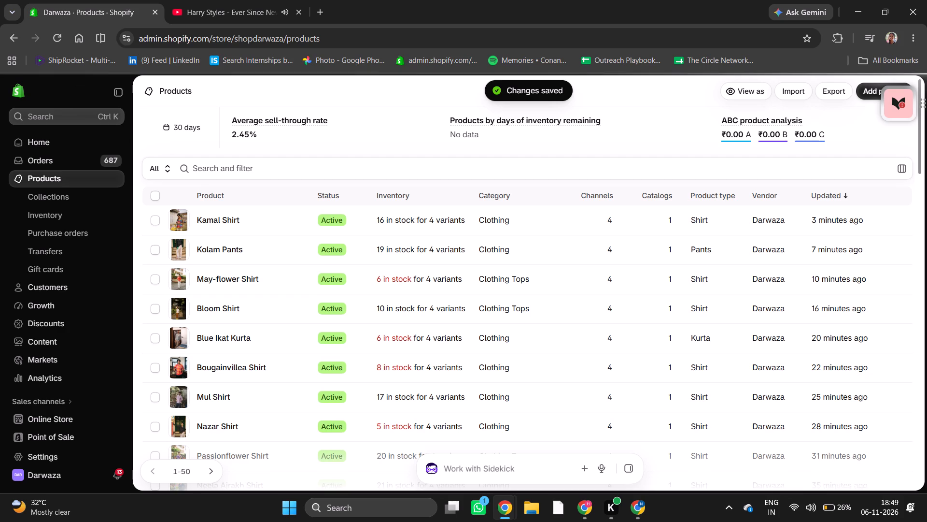
scroll(247, 196, "down", 5)
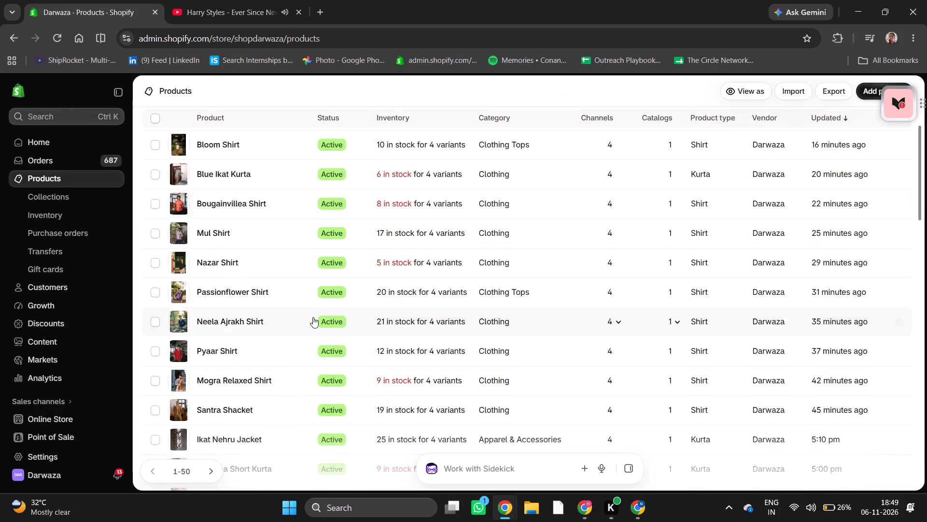
scroll(313, 317, "down", 8)
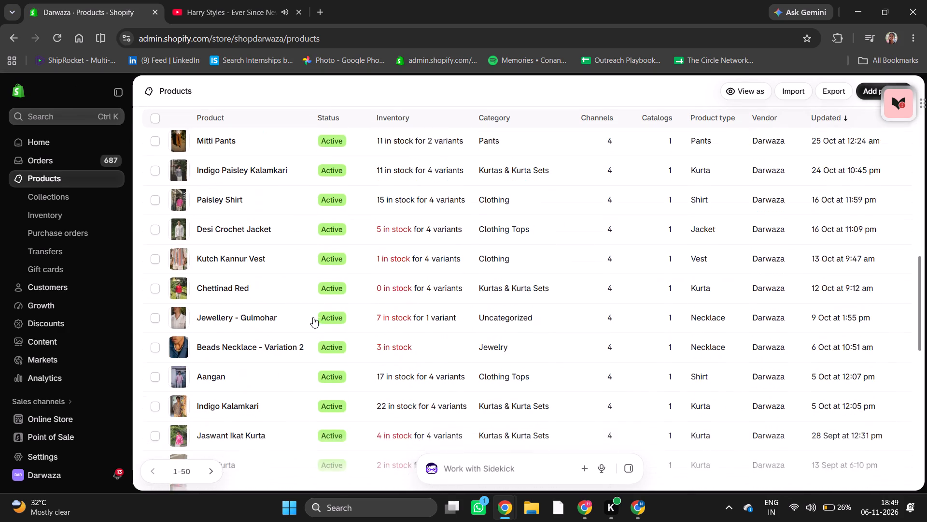
scroll(313, 317, "down", 3)
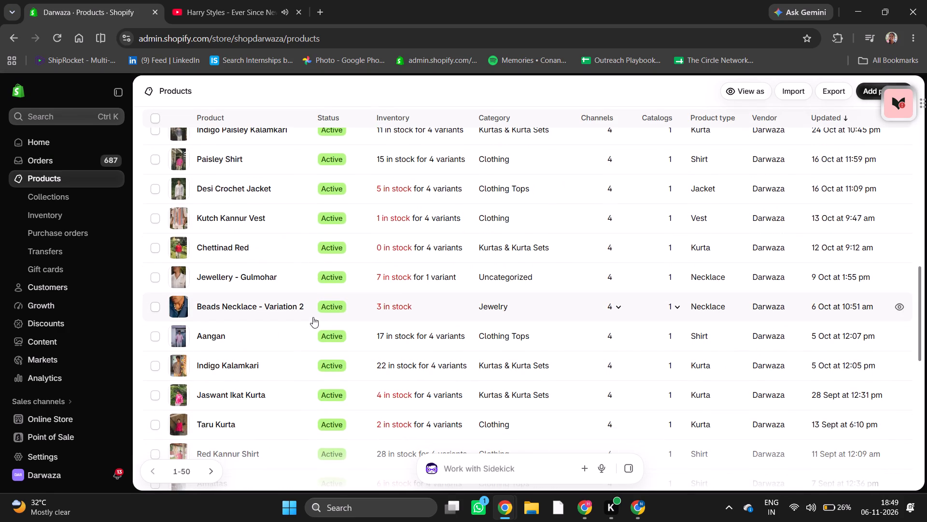
scroll(313, 317, "down", 1)
scroll(313, 361, "down", 3)
scroll(246, 395, "down", 3)
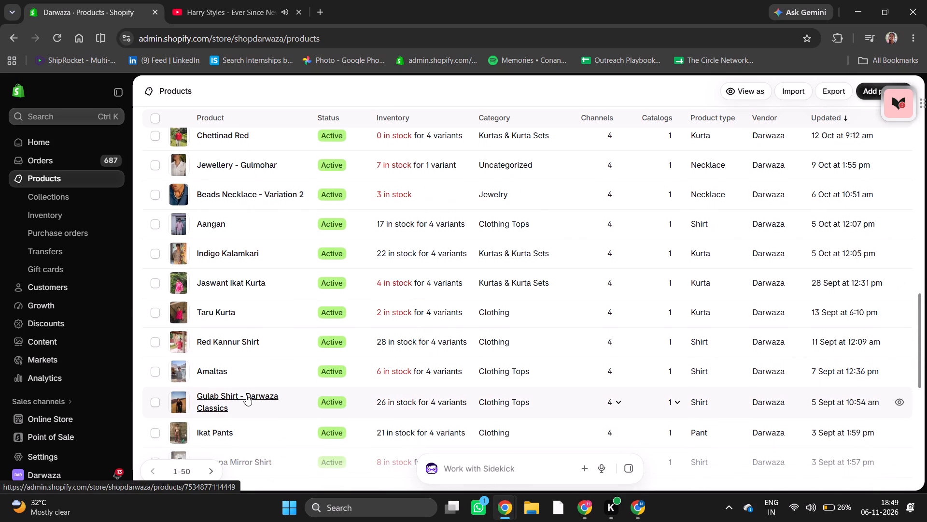
left_click(225, 311)
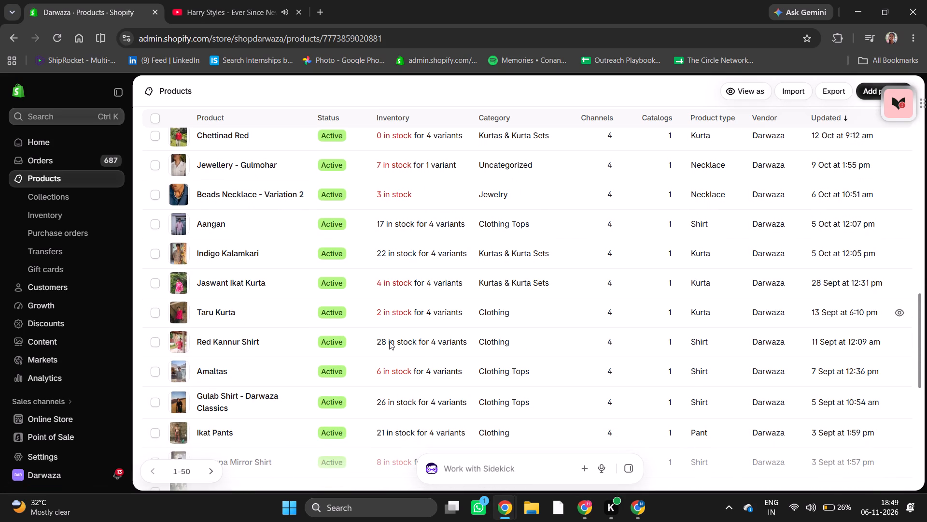
scroll(466, 378, "down", 1)
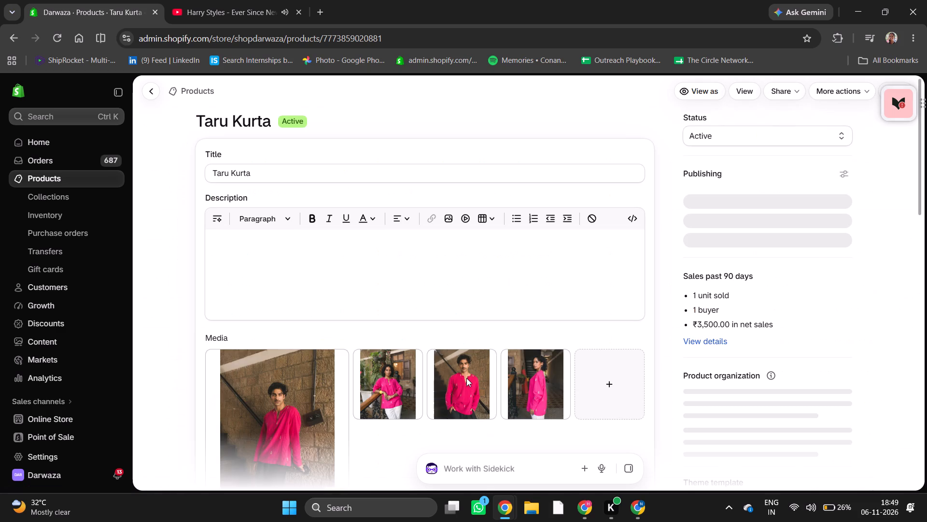
scroll(466, 378, "down", 6)
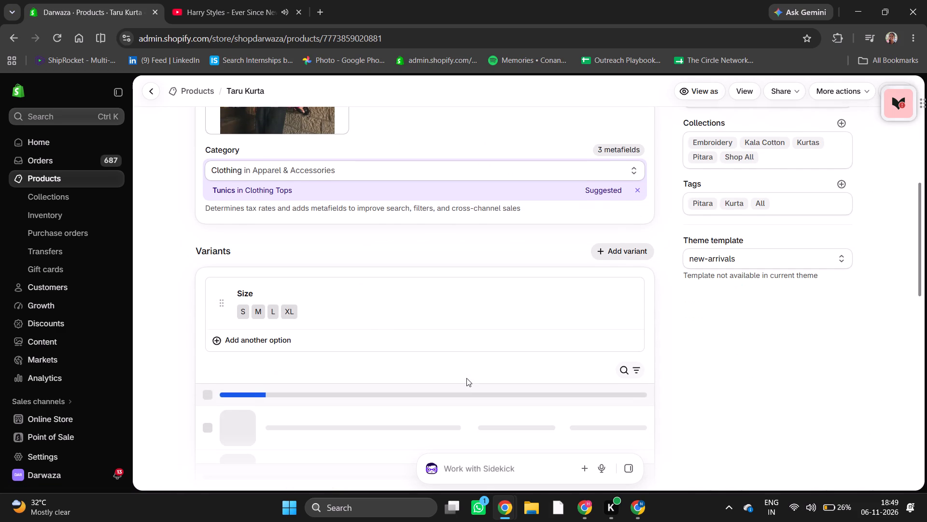
scroll(466, 378, "down", 4)
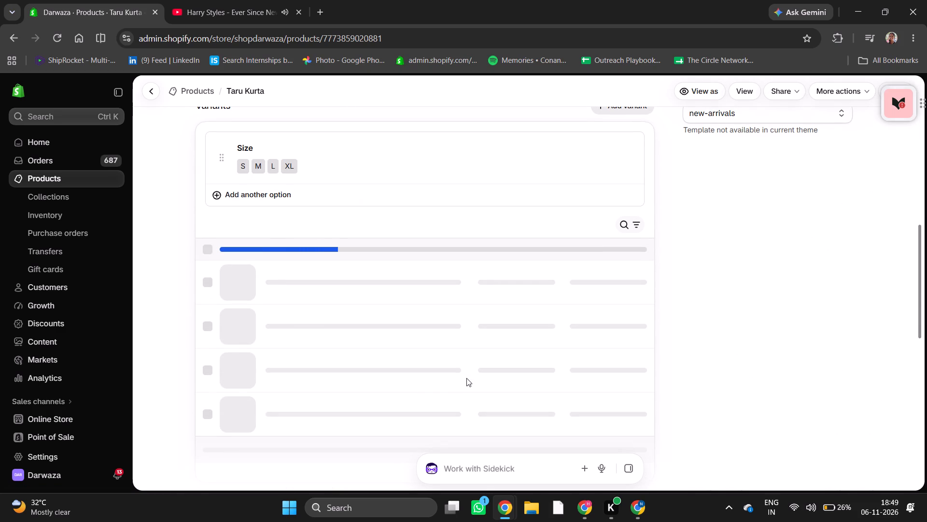
scroll(466, 378, "down", 2)
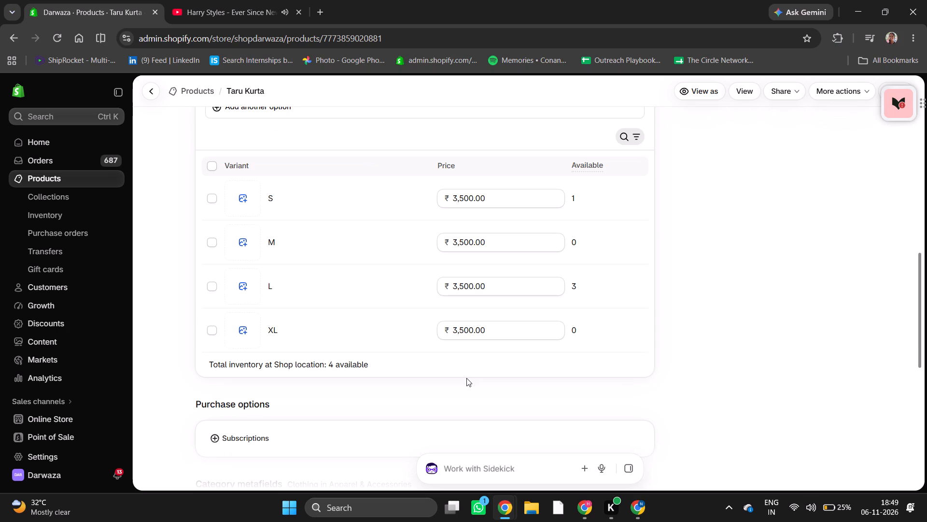
Return to the products list, open the Amaltas shirt product and bring up its size variants with their available stock.
scroll(466, 378, "right", 10)
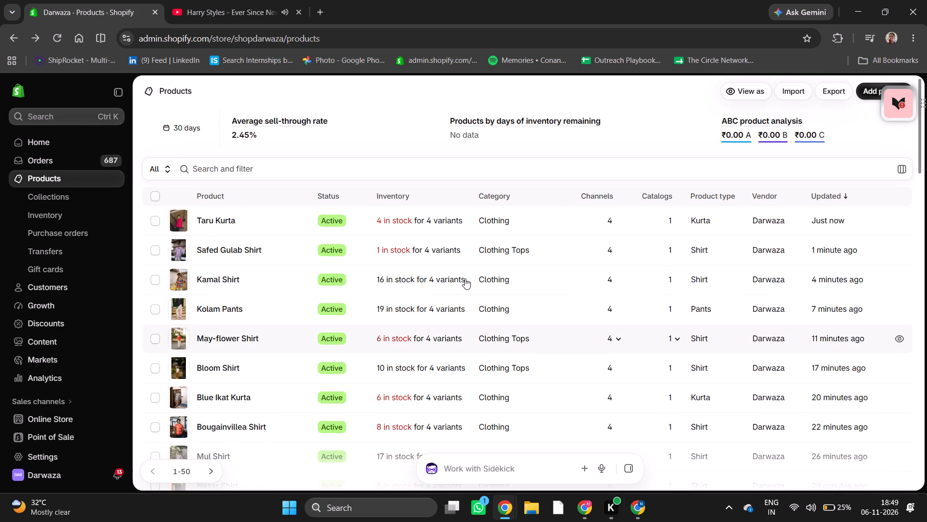
scroll(526, 353, "down", 6)
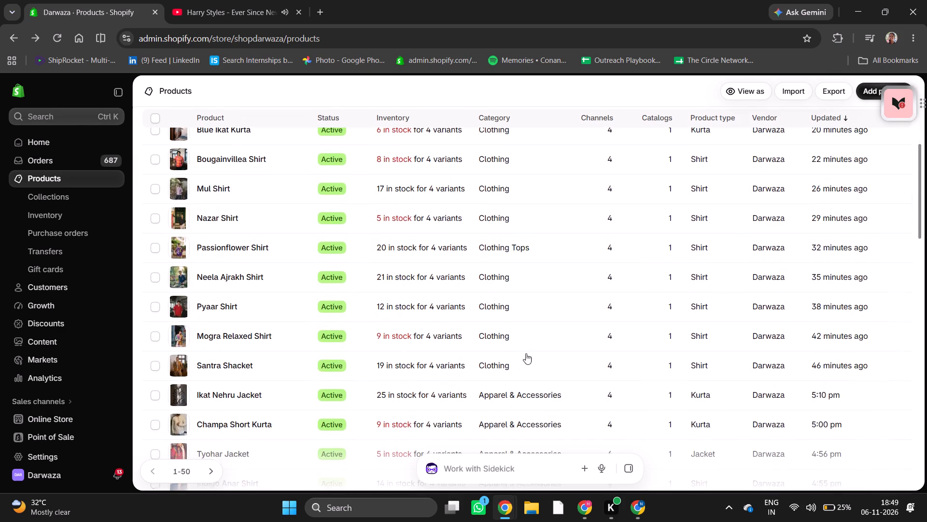
scroll(526, 353, "down", 5)
scroll(326, 279, "down", 1)
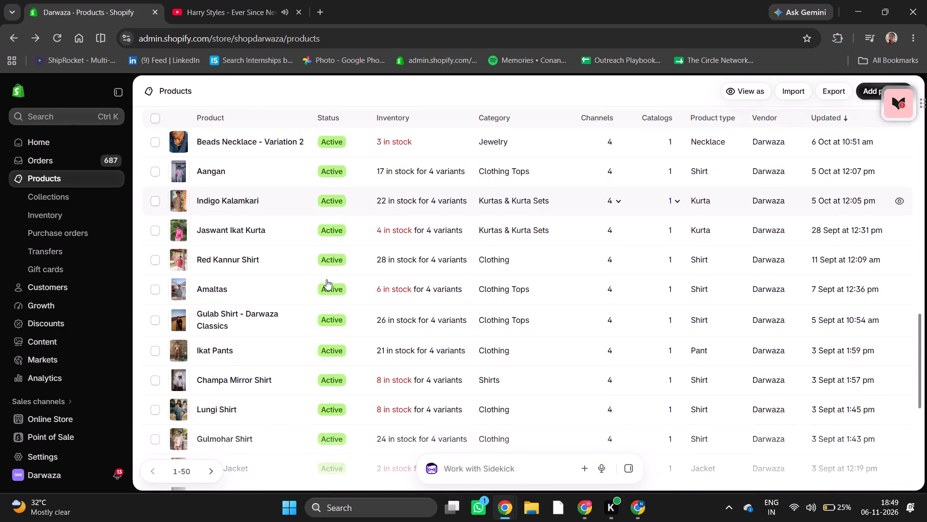
scroll(326, 279, "down", 1)
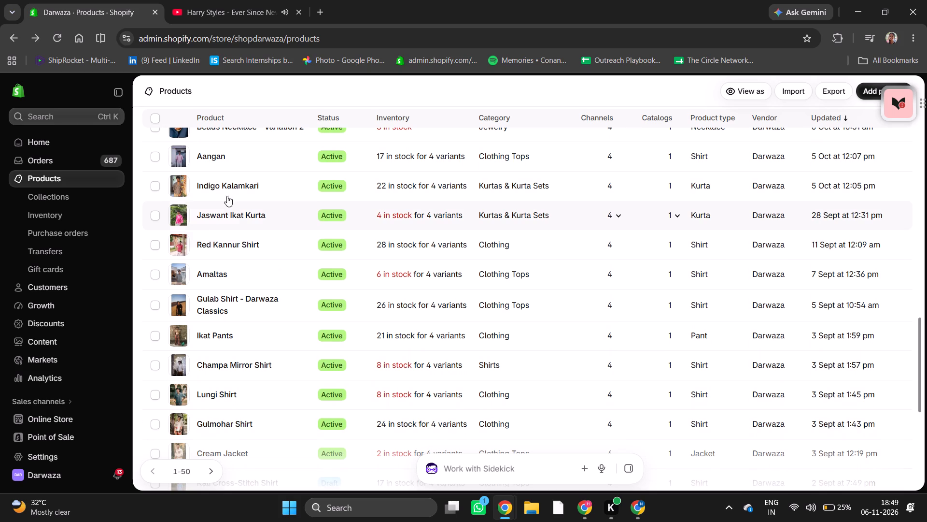
scroll(242, 226, "down", 4)
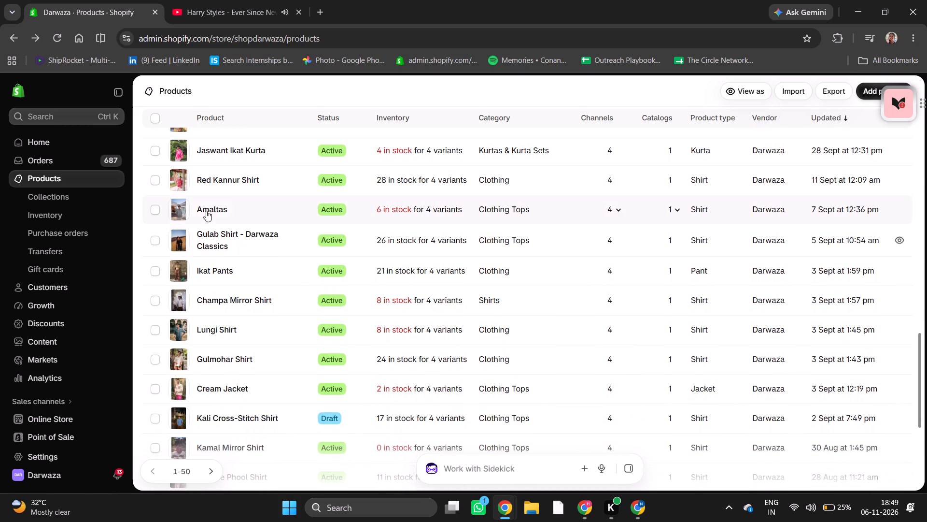
left_click(208, 208)
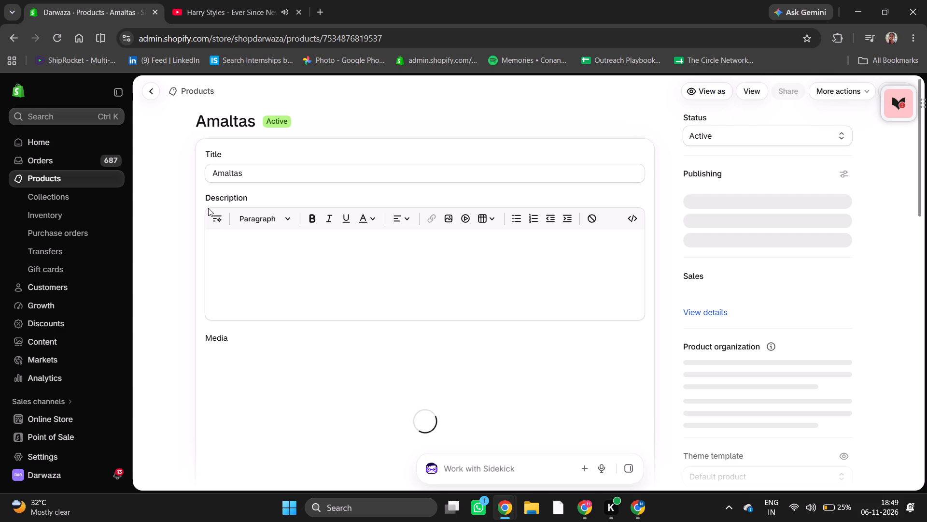
scroll(350, 323, "down", 2)
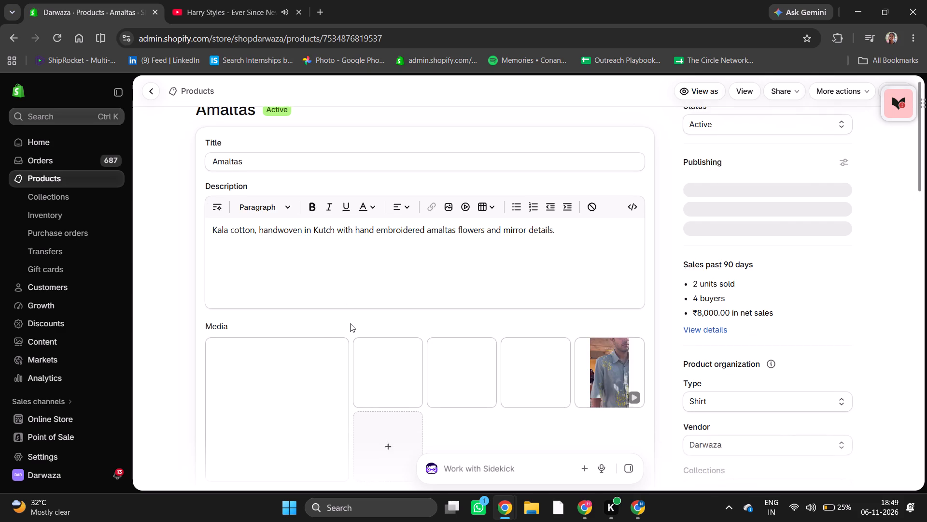
scroll(350, 323, "down", 7)
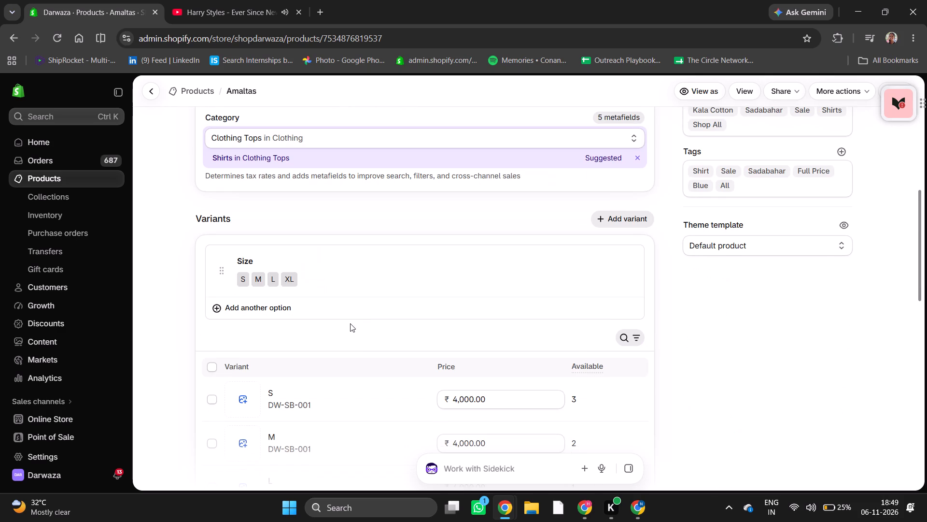
scroll(350, 323, "down", 4)
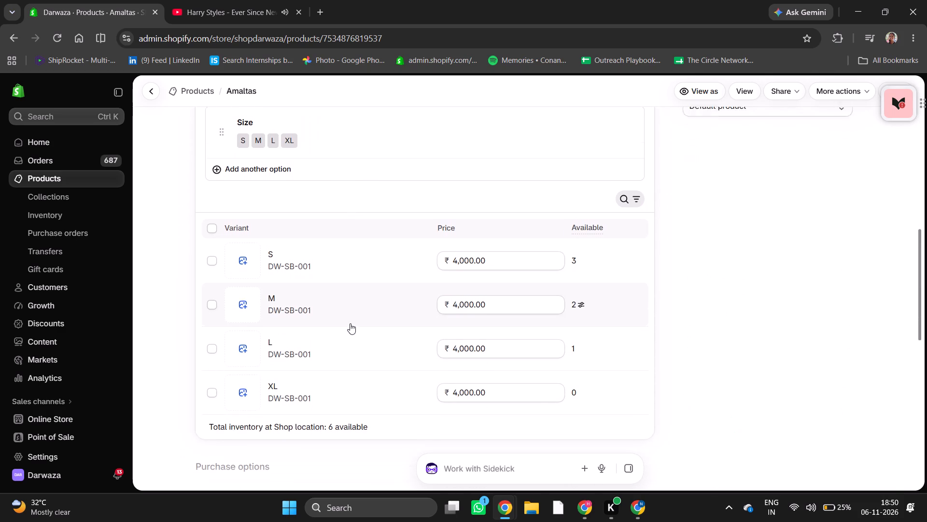
scroll(350, 323, "down", 1)
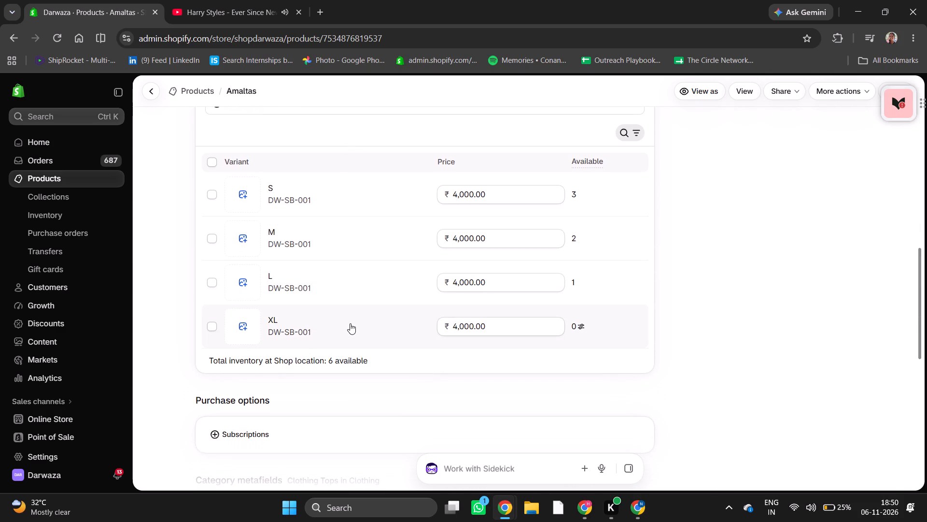
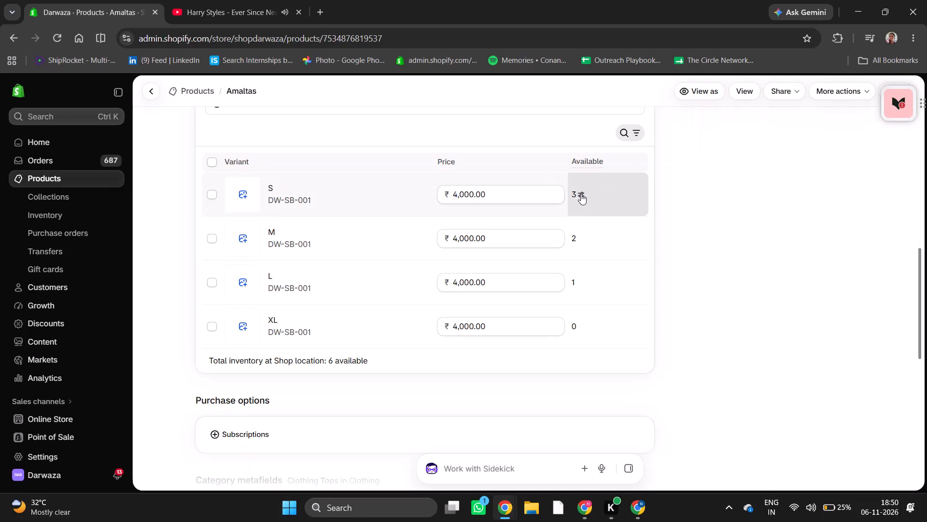
Set the available stock of the Amaltas shirt's size S variant to 4 at the shop location.
left_click(581, 194)
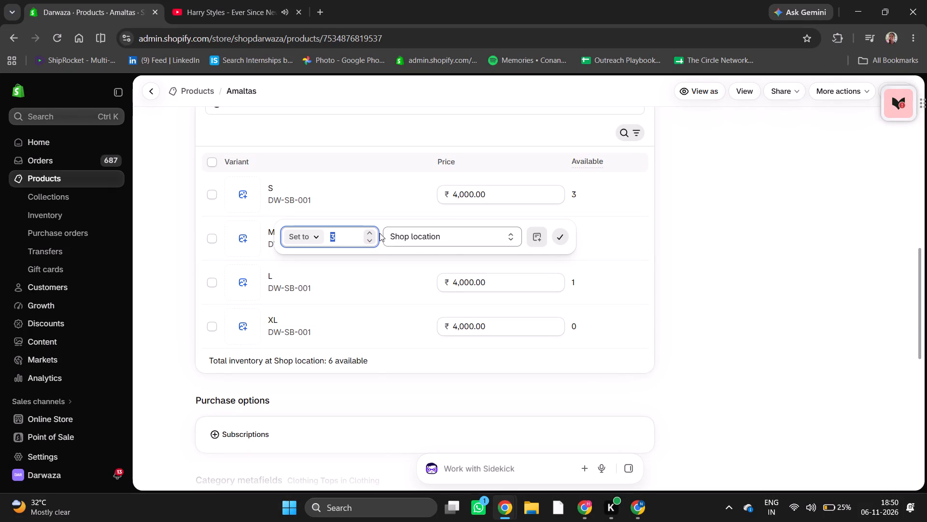
left_click(372, 232)
left_click(559, 234)
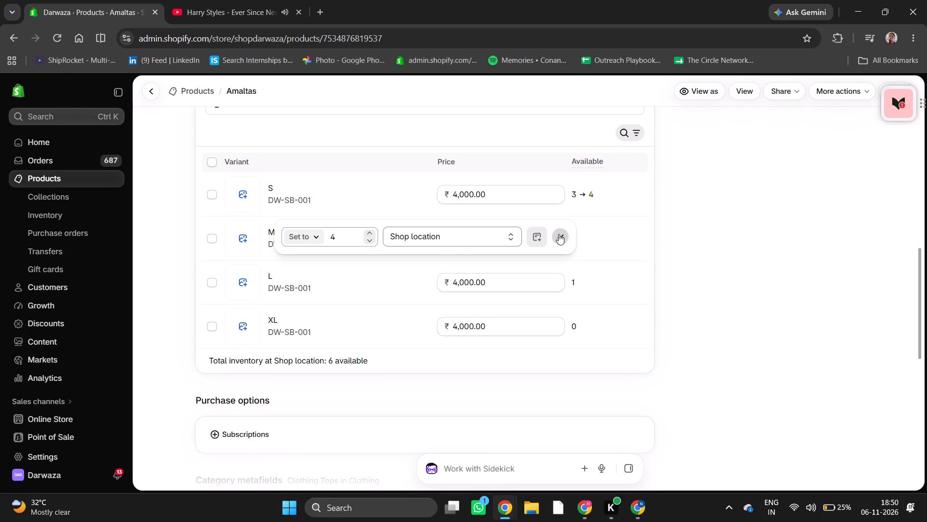
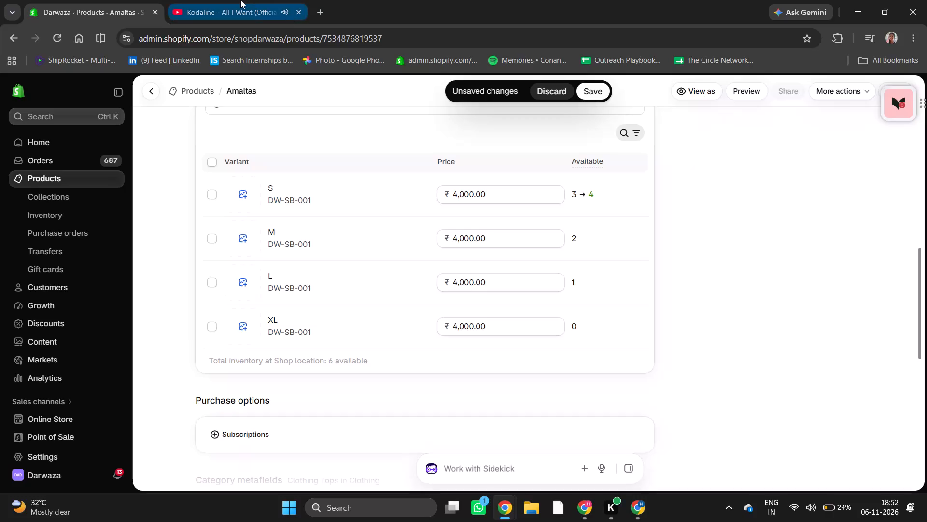
Switch to YouTube and pause the playing Kodaline "All I Want" live video.
left_click(240, 0)
key("space")
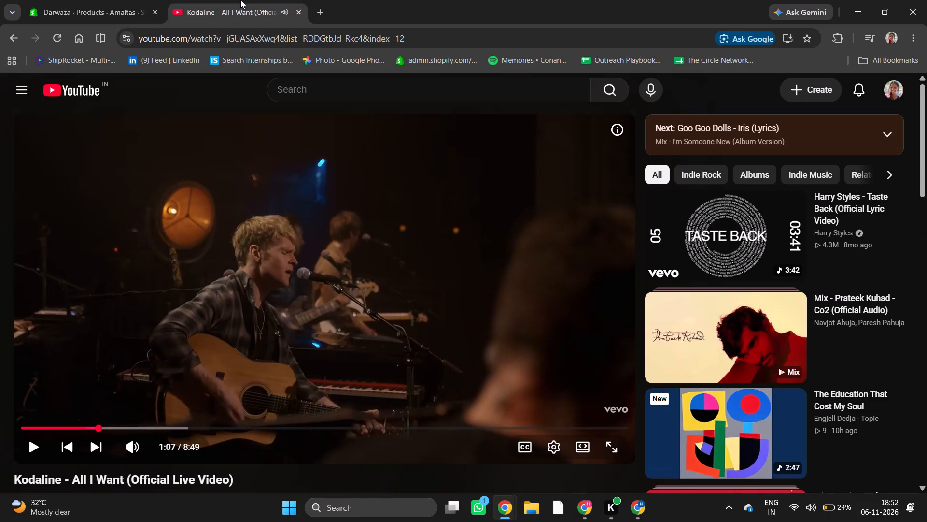
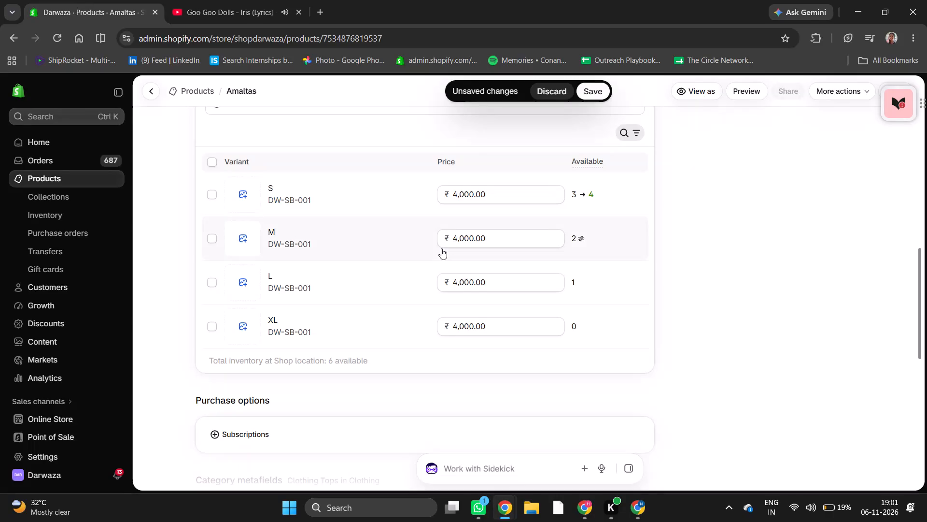
Check the Amaltas product's title, description and media, and the available stock of its S, M, L and XL variants.
scroll(486, 348, "up", 8)
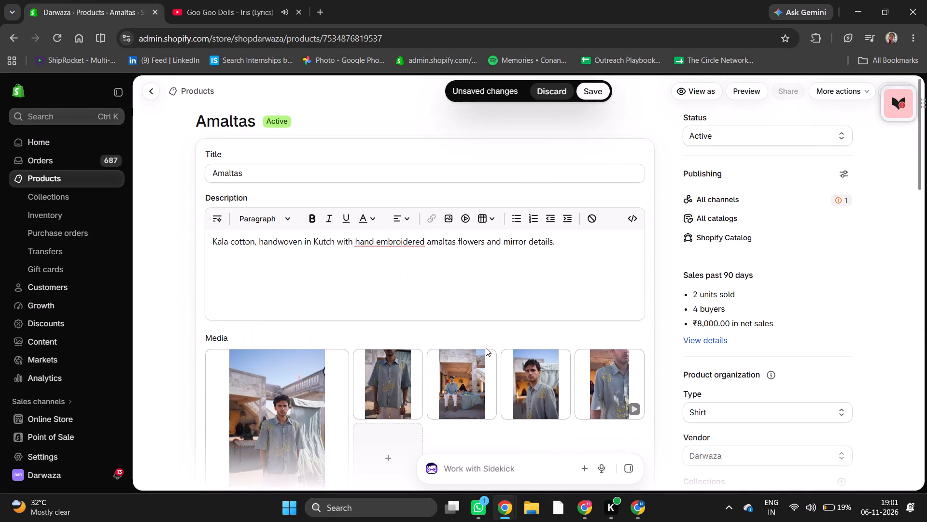
scroll(486, 348, "down", 4)
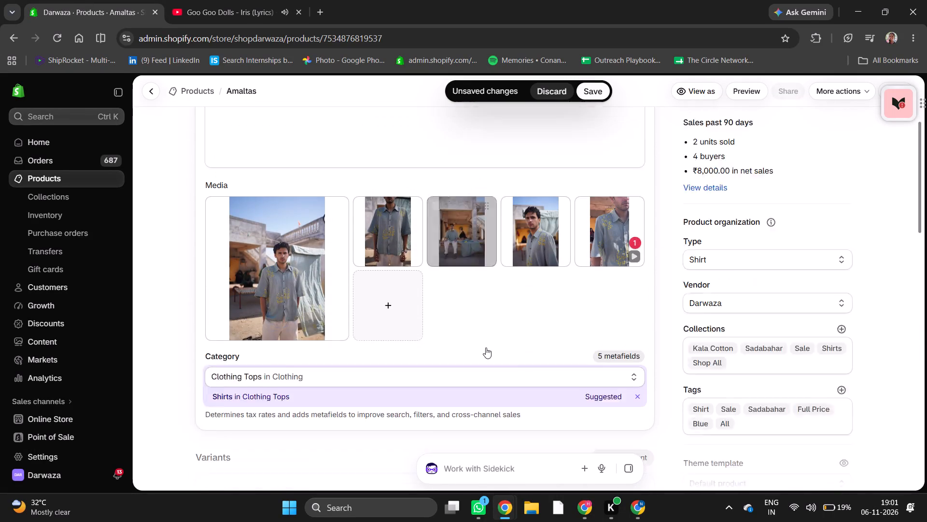
scroll(486, 348, "down", 8)
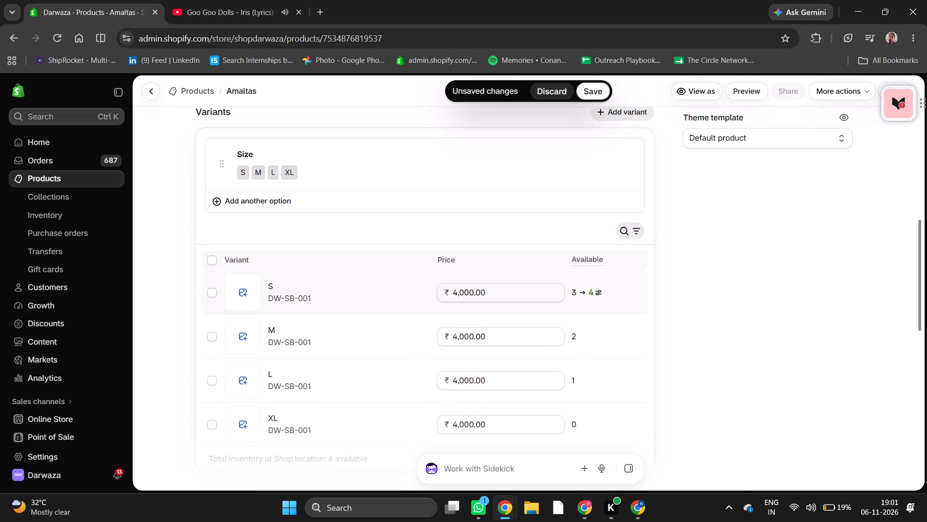
scroll(486, 348, "down", 3)
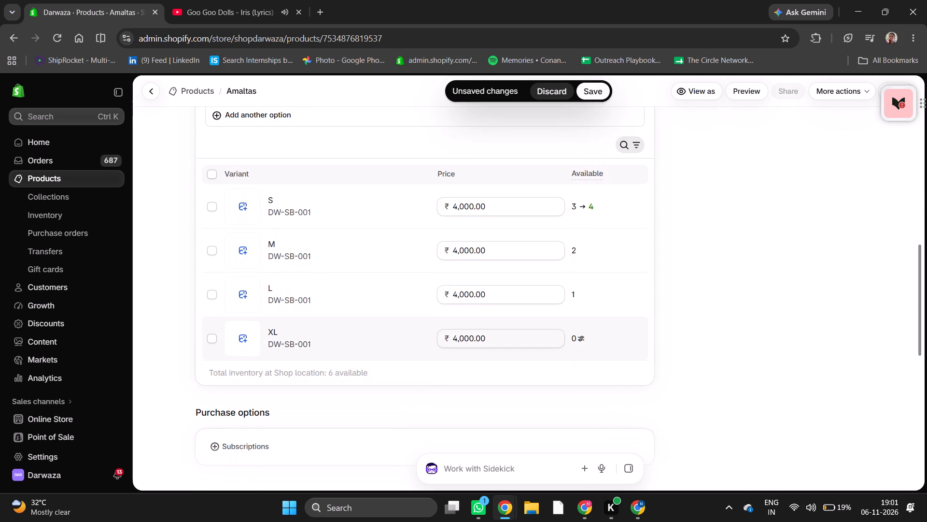
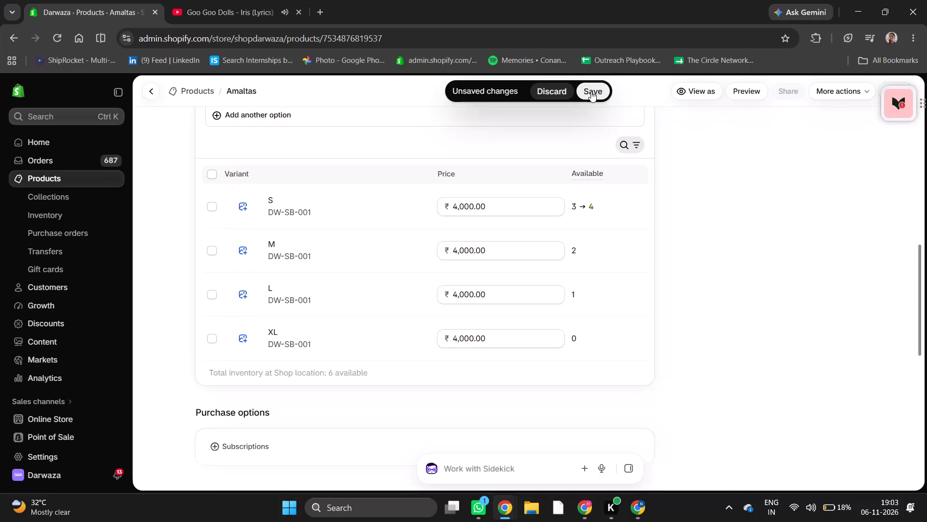
Save the Amaltas product's pending stock change, with 4 available for the S variant.
left_click(591, 91)
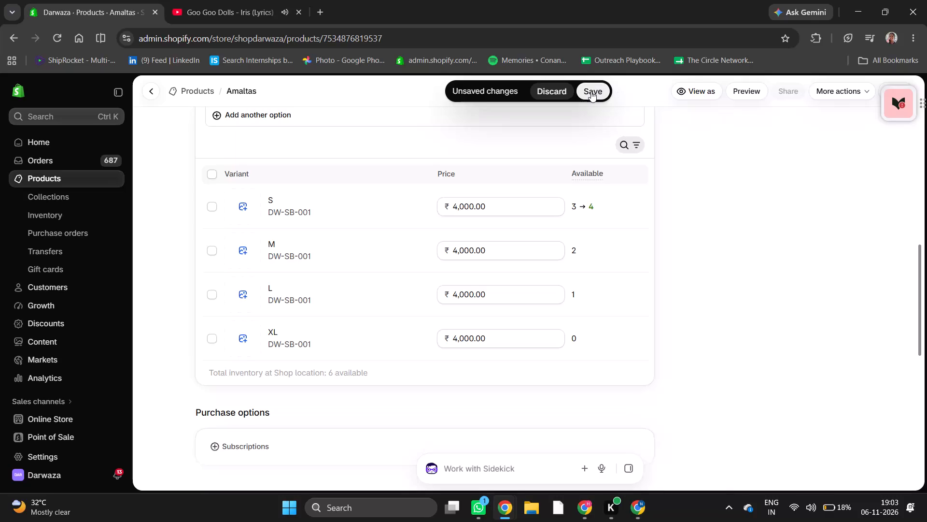
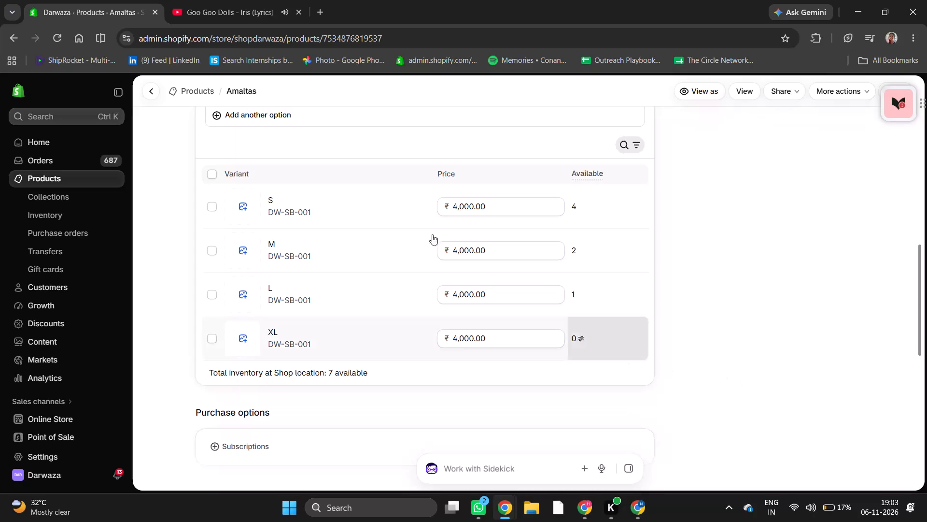
Return to the product list and open the Paisley Shirt product.
left_click(187, 91)
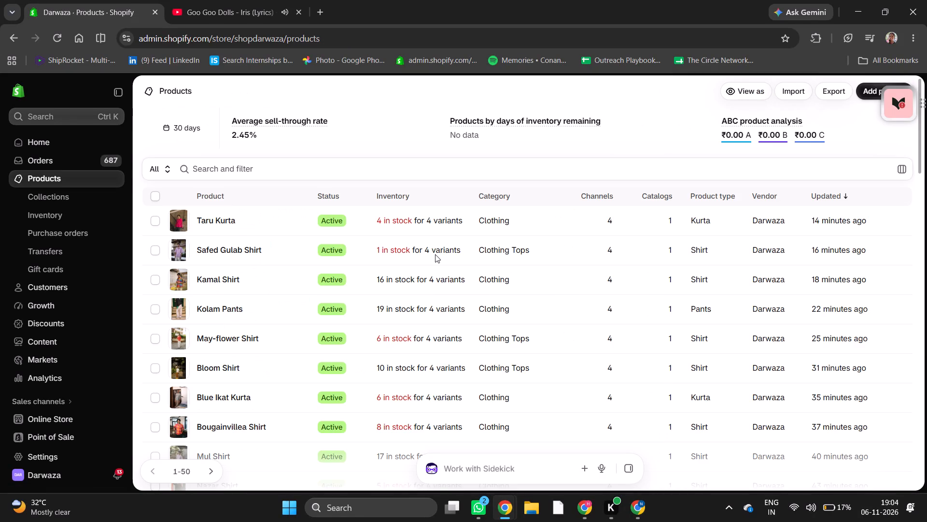
scroll(483, 348, "down", 5)
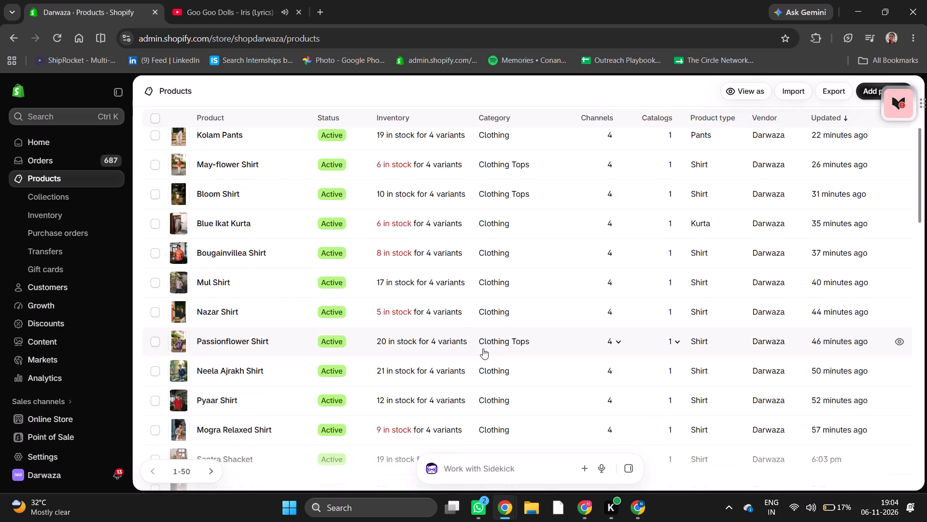
scroll(483, 348, "down", 6)
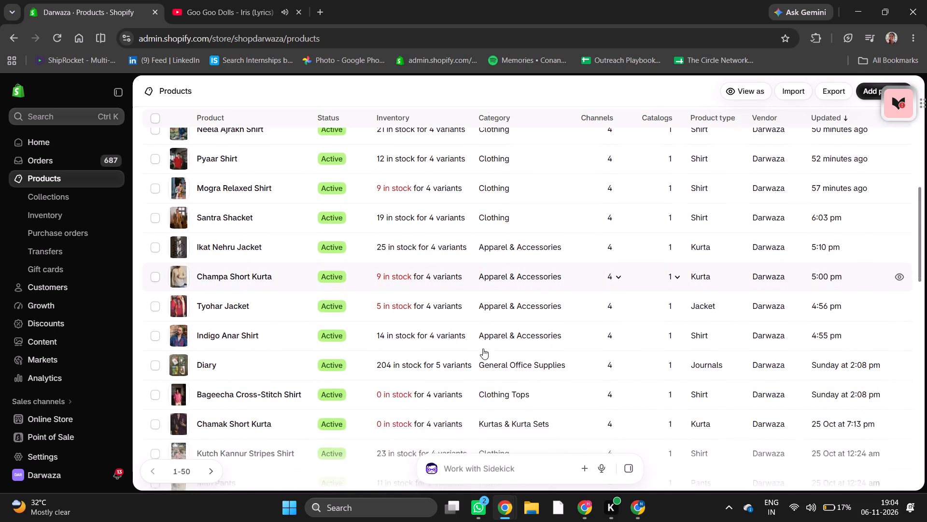
scroll(483, 348, "down", 2)
scroll(337, 296, "down", 2)
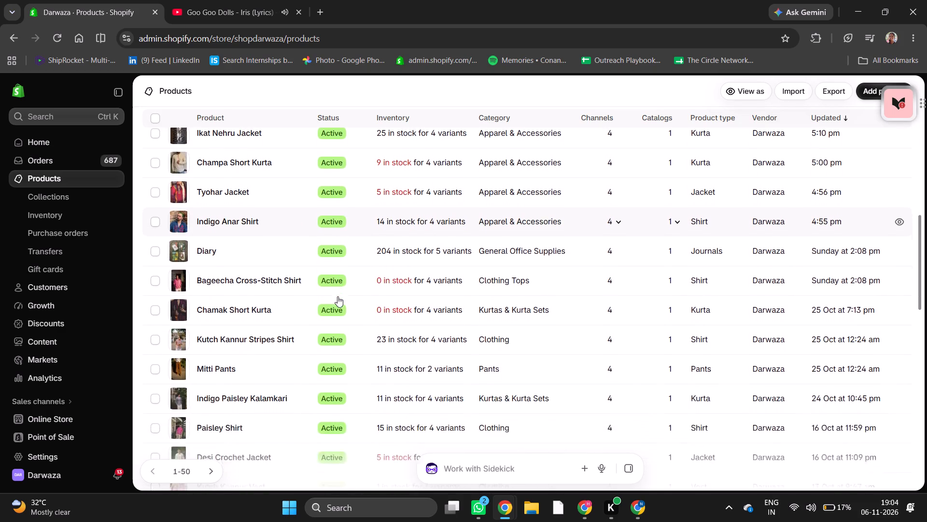
scroll(337, 296, "down", 6)
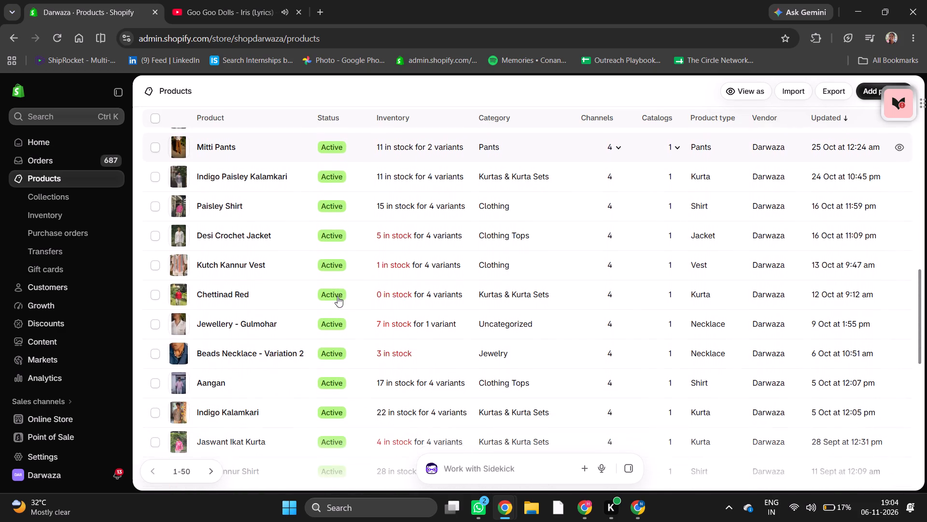
scroll(337, 296, "down", 1)
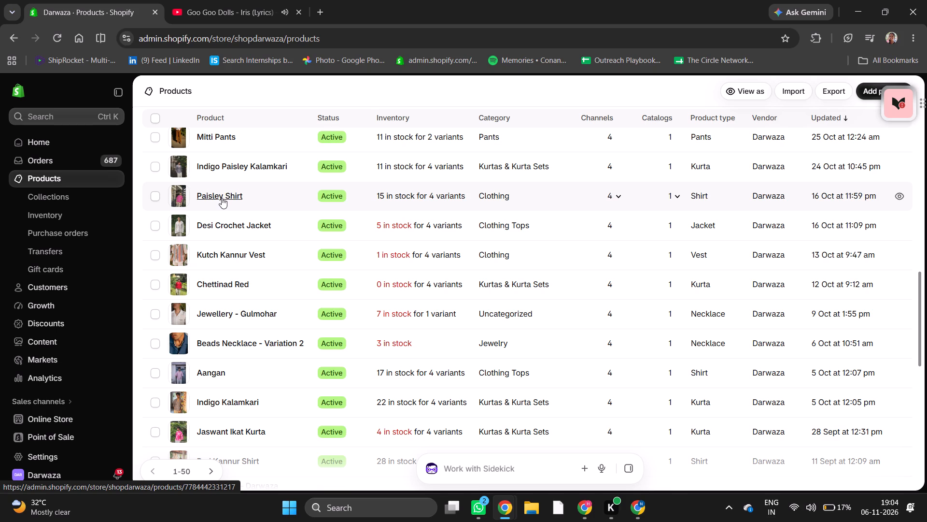
left_click(222, 198)
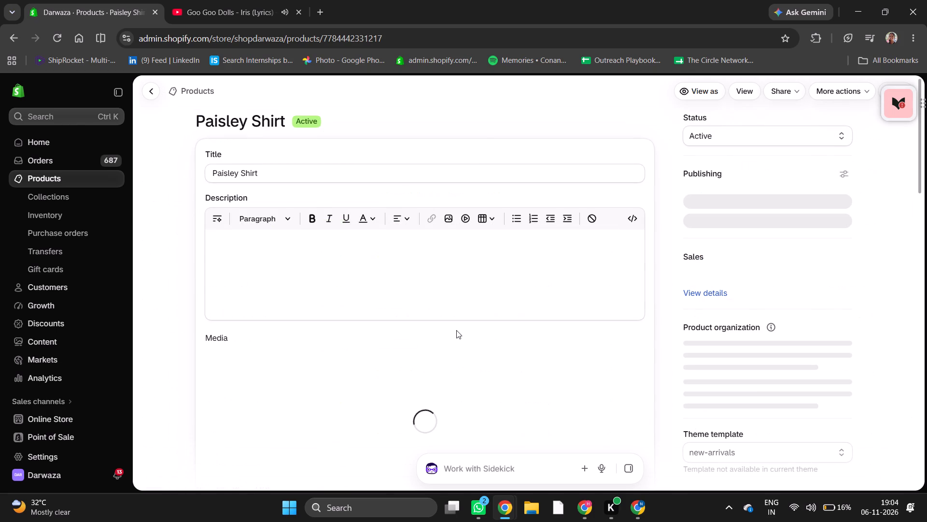
Set the Paisley Shirt's M variant to 8 available at Shop location and save the product.
scroll(456, 330, "down", 7)
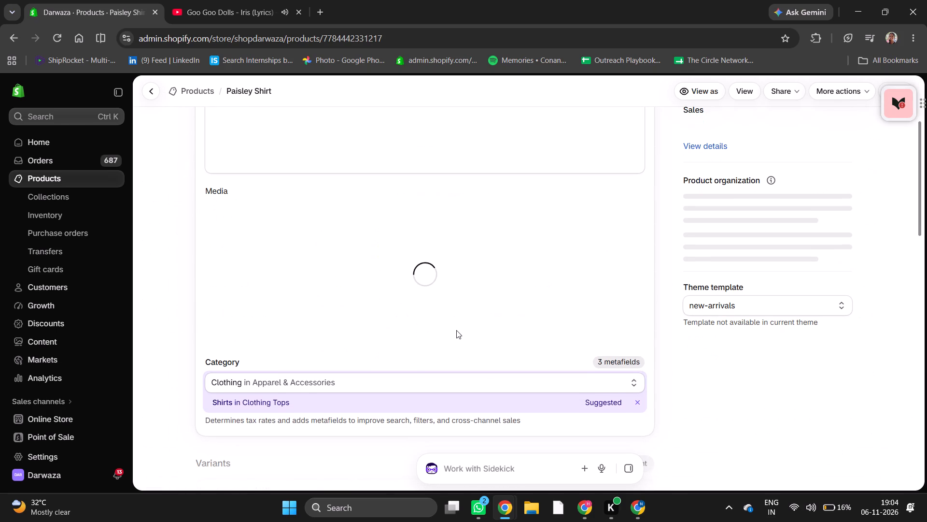
scroll(456, 330, "down", 5)
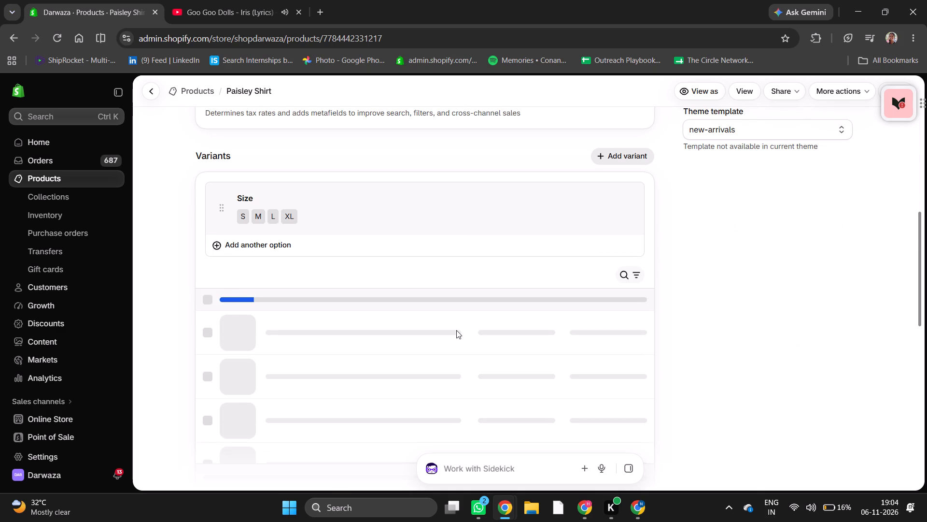
scroll(456, 330, "down", 1)
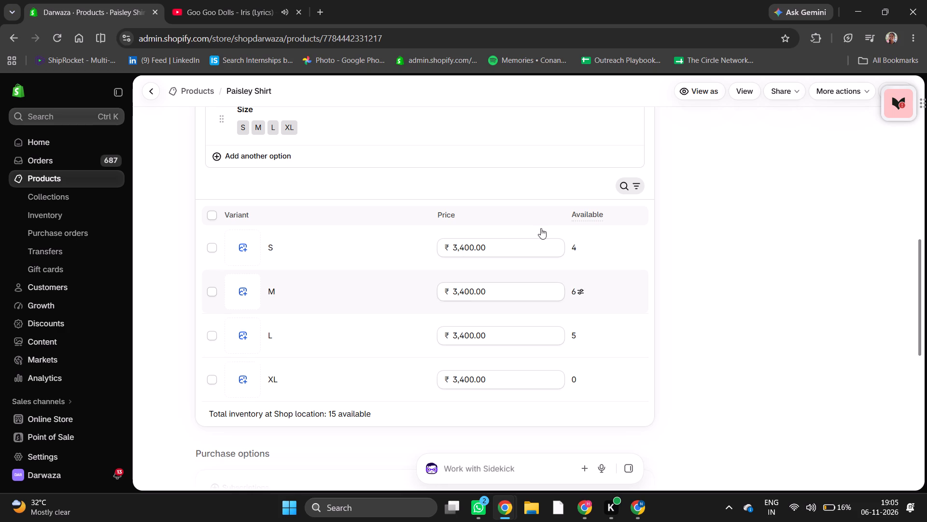
left_click(579, 292)
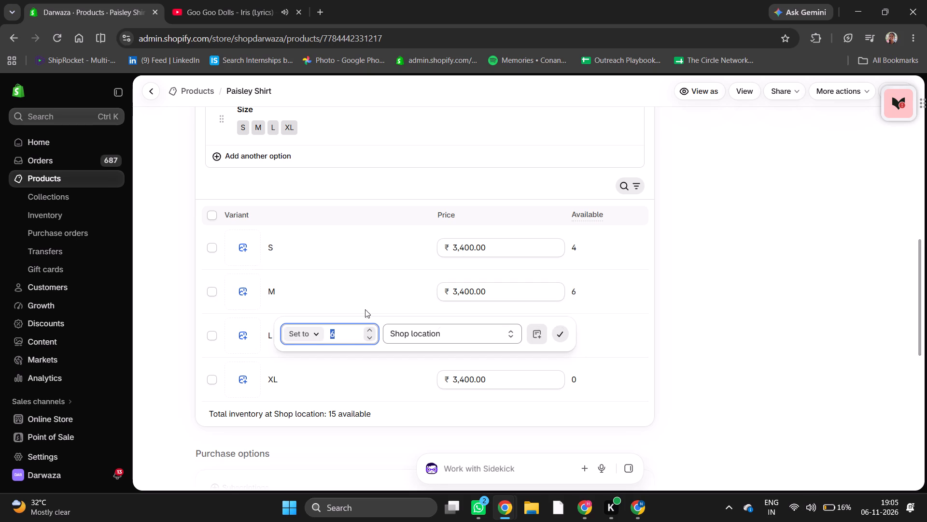
left_click(370, 329)
left_click(370, 329)
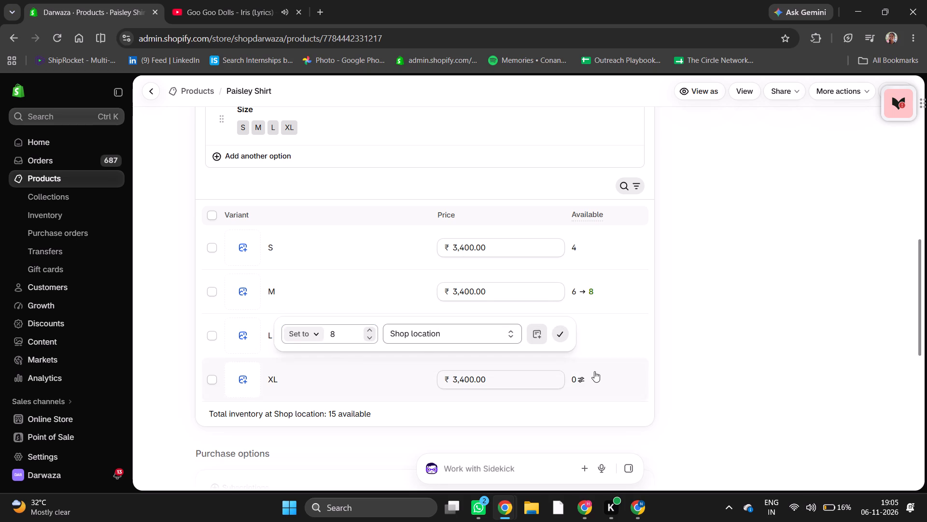
left_click(563, 337)
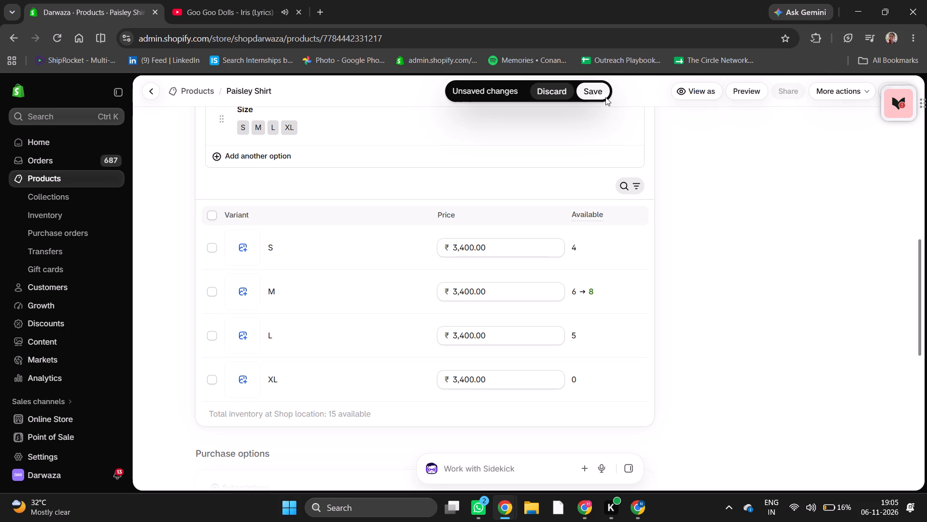
left_click(590, 91)
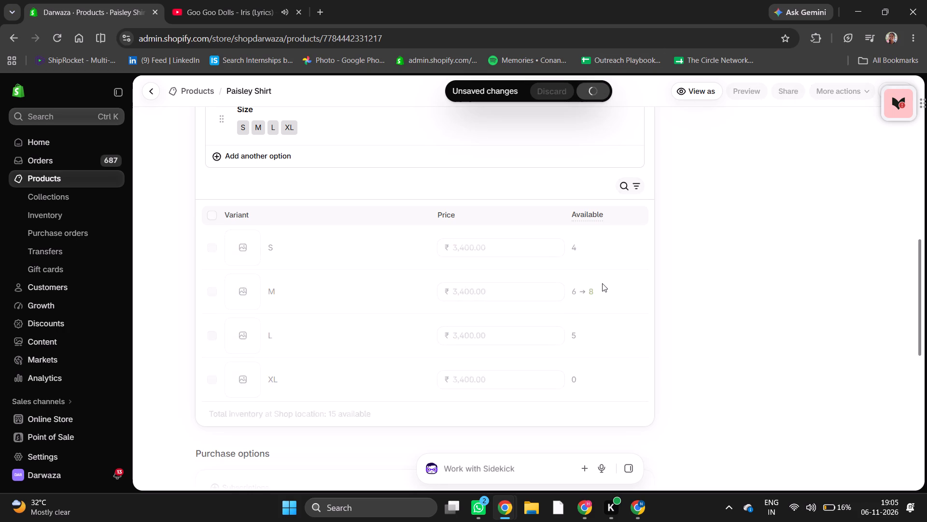
Return to the product list and open the Red Kannur Shirt product.
left_click(200, 94)
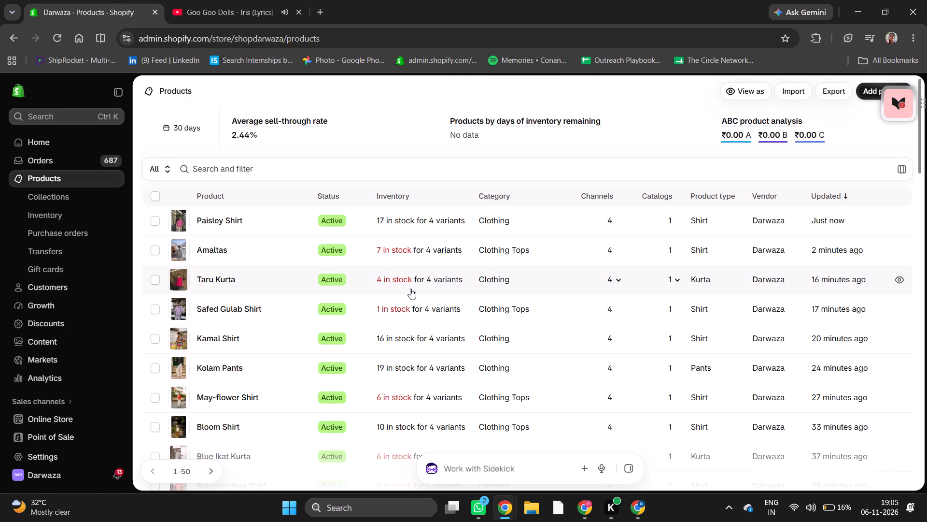
scroll(407, 366, "down", 4)
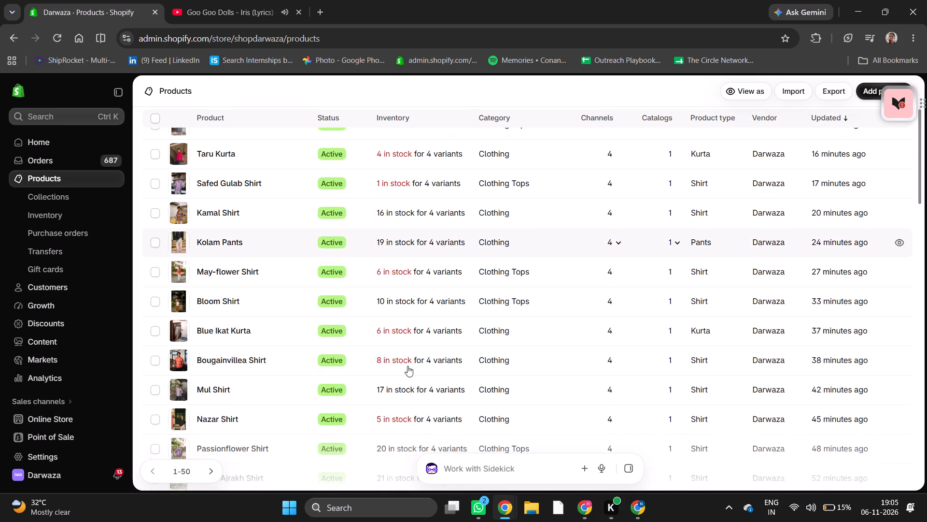
scroll(407, 366, "down", 6)
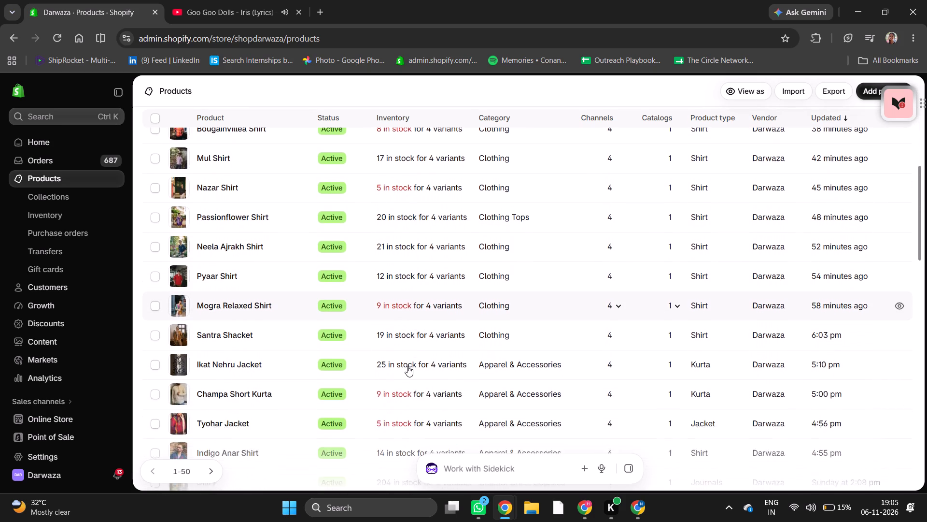
scroll(407, 366, "down", 5)
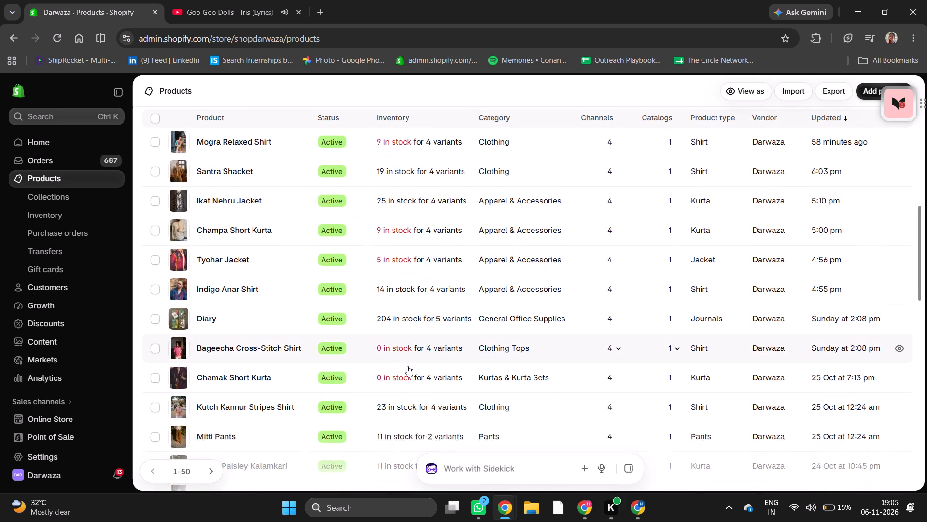
scroll(407, 366, "down", 3)
scroll(319, 333, "down", 1)
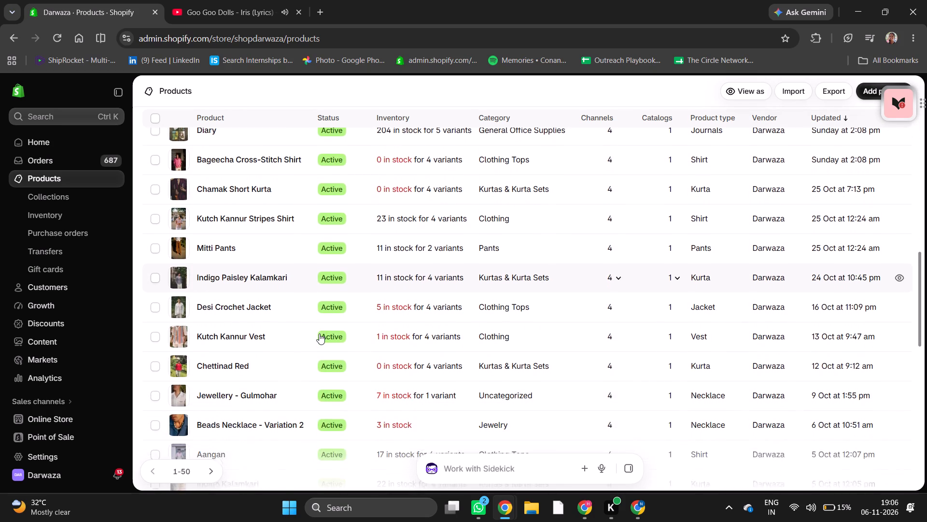
scroll(319, 333, "down", 3)
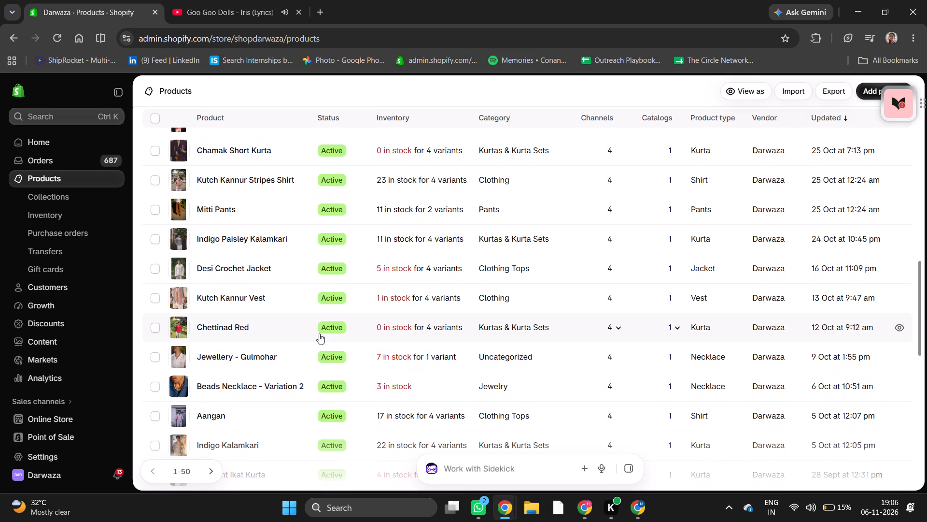
scroll(319, 333, "down", 3)
scroll(221, 314, "down", 3)
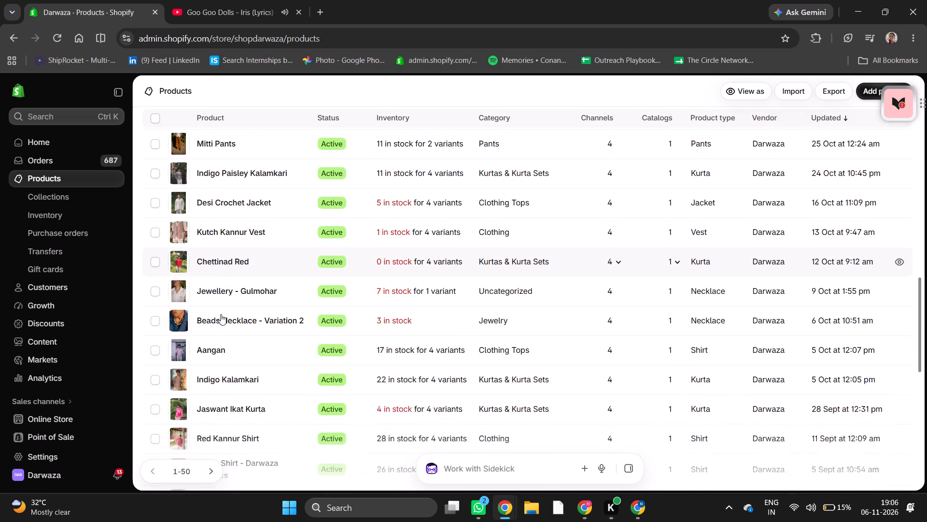
scroll(221, 314, "down", 3)
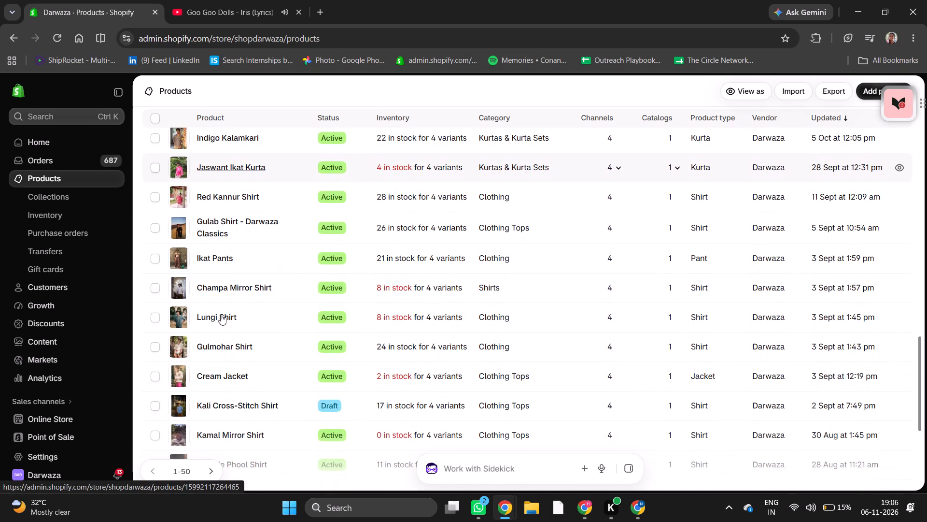
scroll(221, 314, "down", 1)
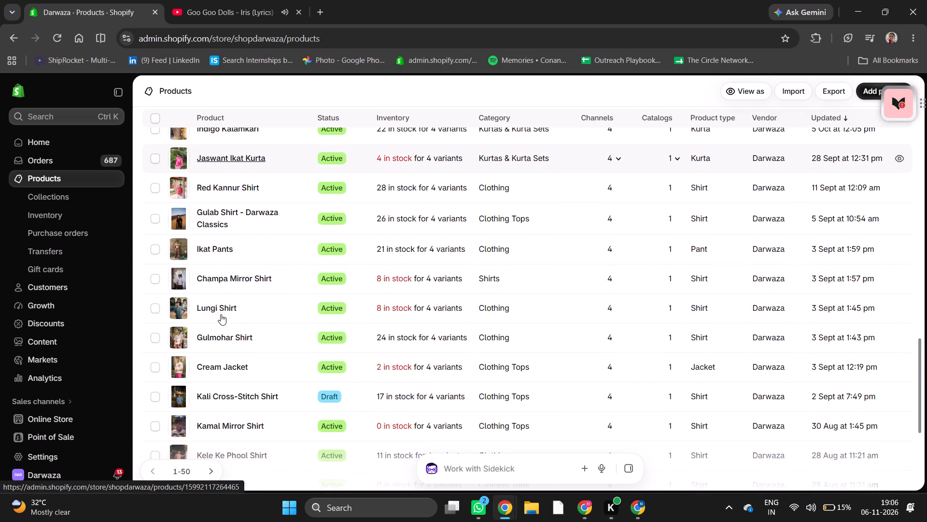
scroll(221, 314, "down", 1)
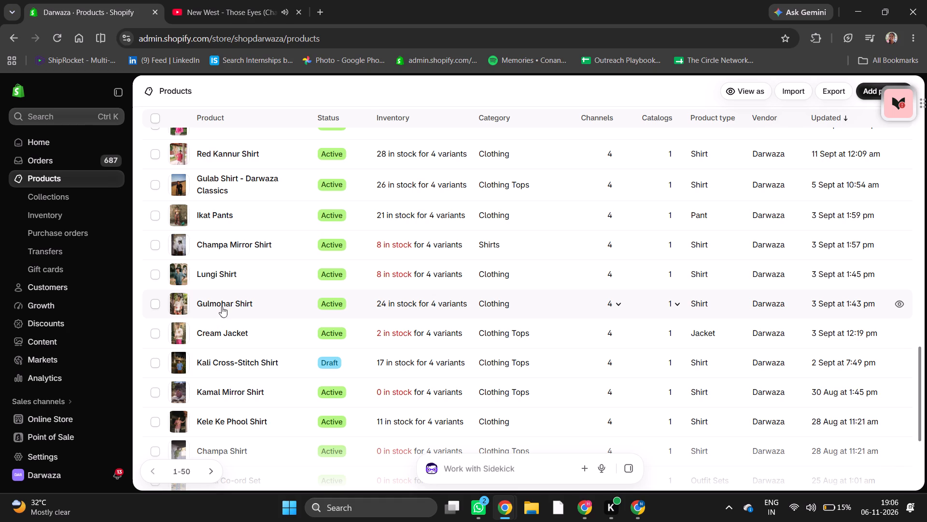
left_click(252, 155)
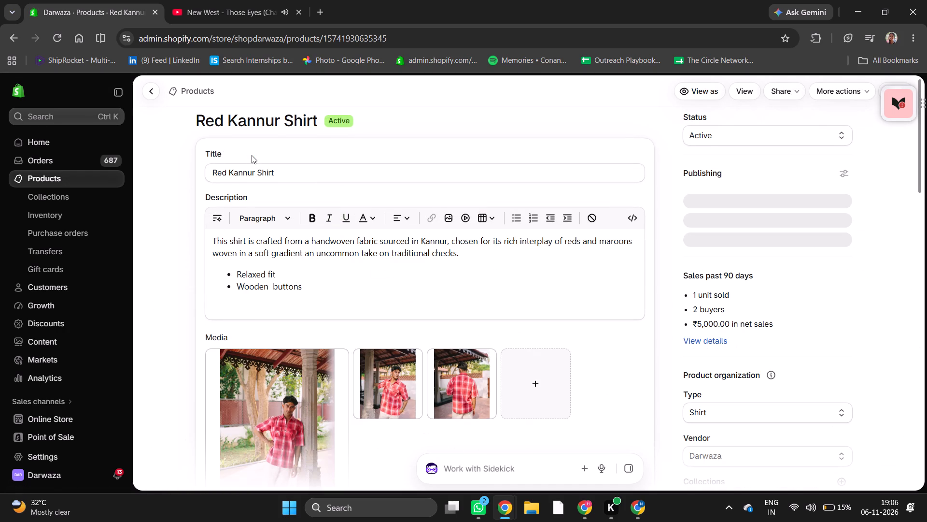
Set the Red Kannur Shirt's S variant to 9 available at Shop location.
scroll(252, 155, "down", 8)
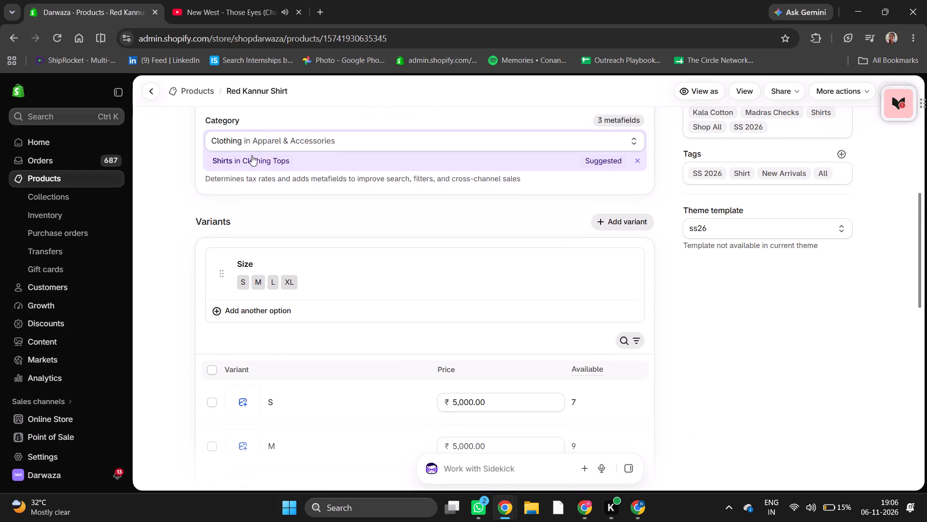
scroll(252, 155, "down", 4)
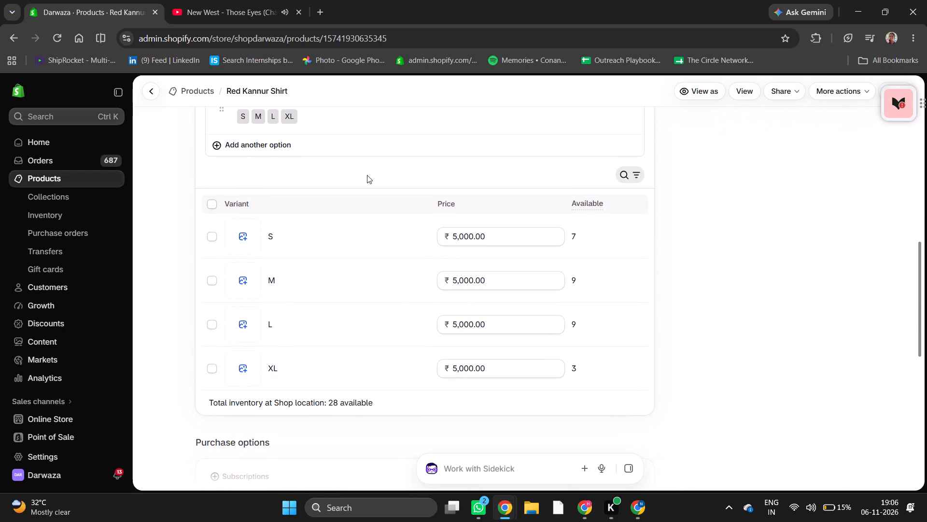
left_click(576, 243)
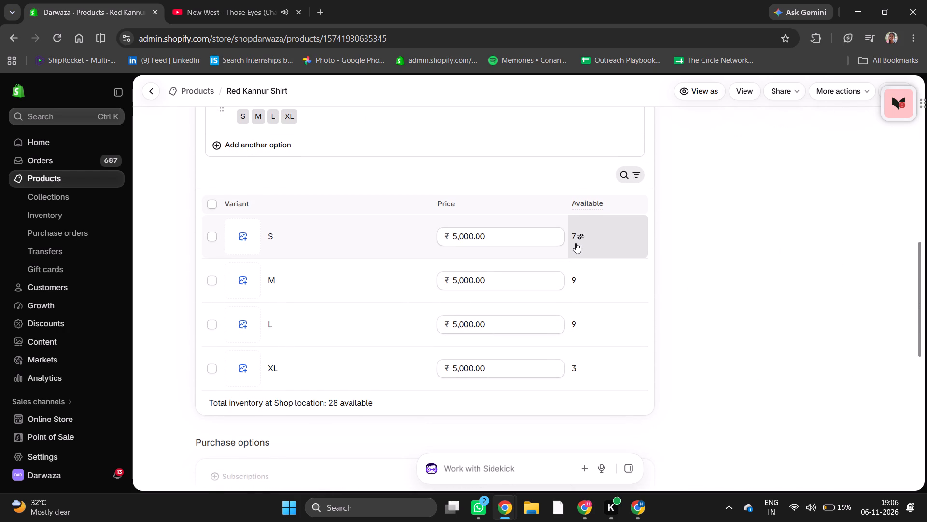
double_click(370, 270)
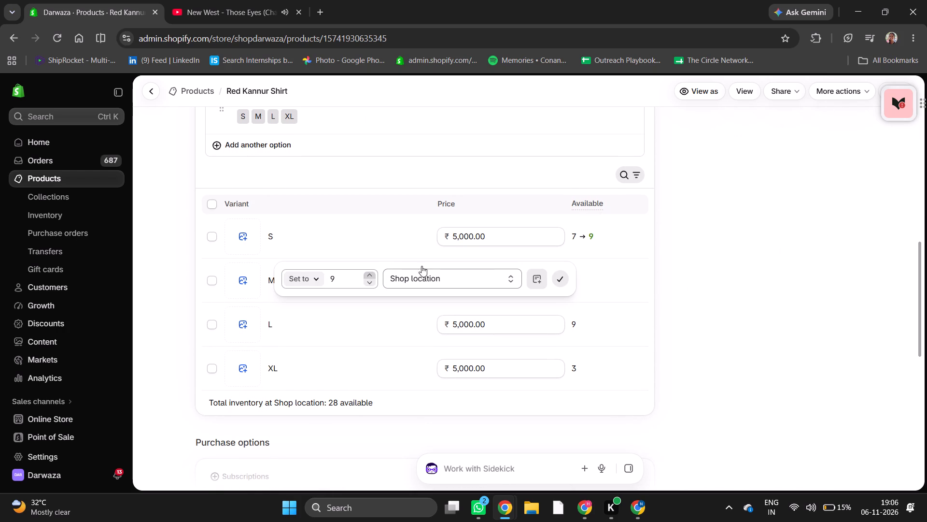
left_click(562, 278)
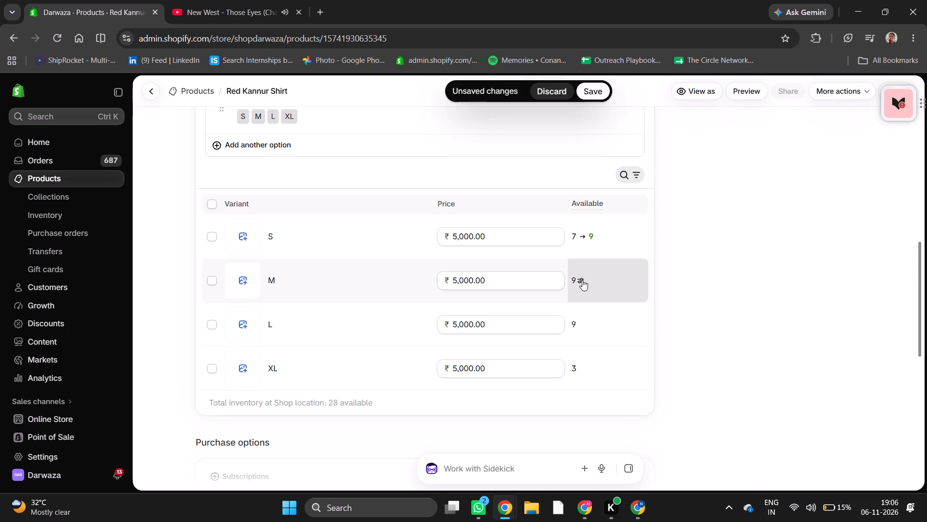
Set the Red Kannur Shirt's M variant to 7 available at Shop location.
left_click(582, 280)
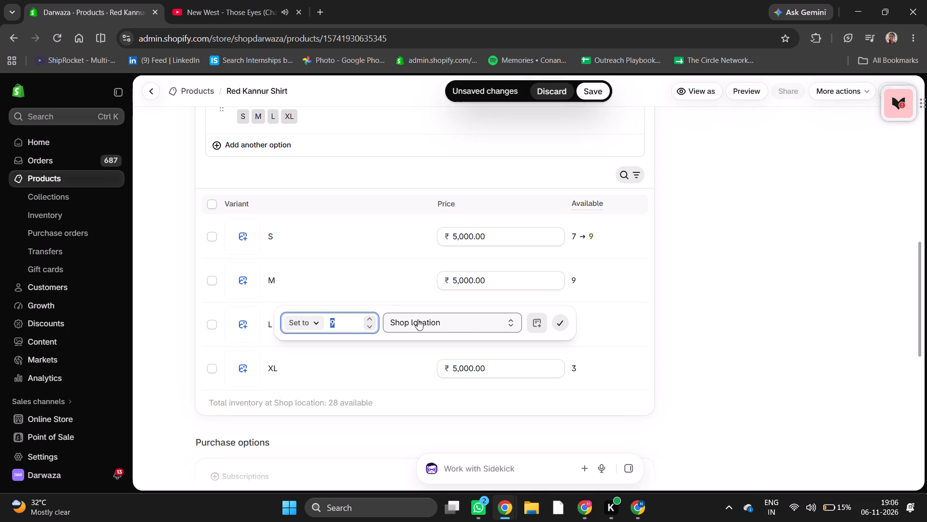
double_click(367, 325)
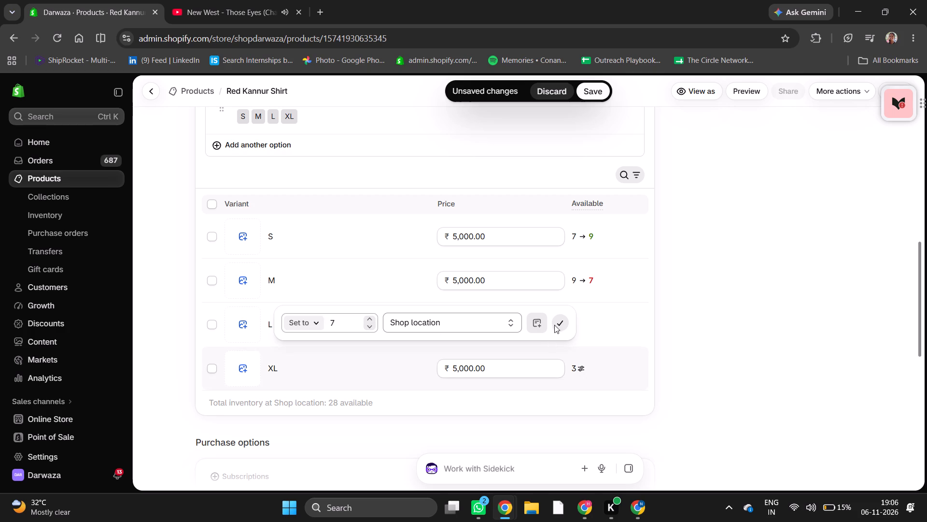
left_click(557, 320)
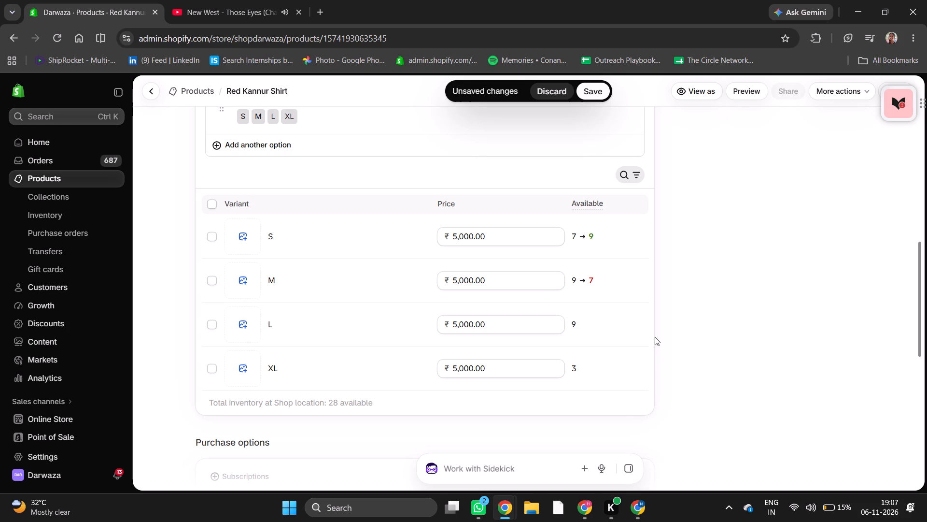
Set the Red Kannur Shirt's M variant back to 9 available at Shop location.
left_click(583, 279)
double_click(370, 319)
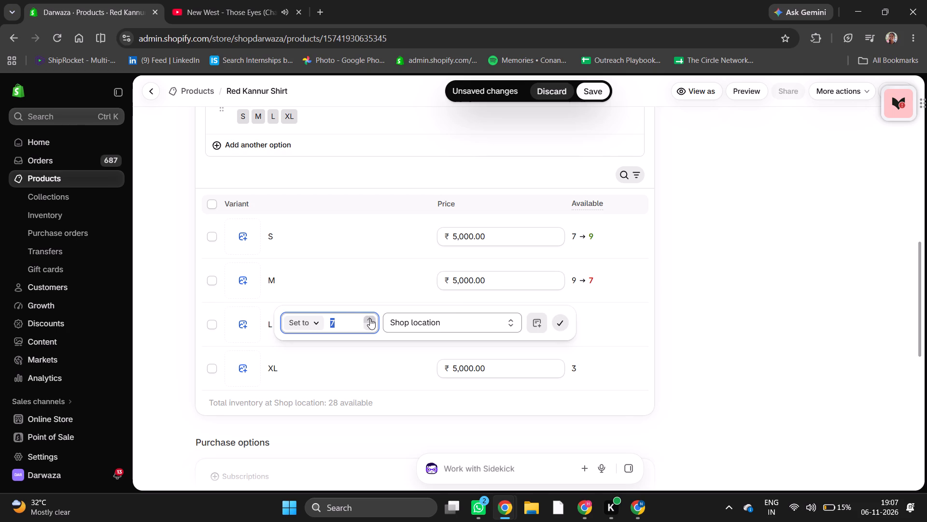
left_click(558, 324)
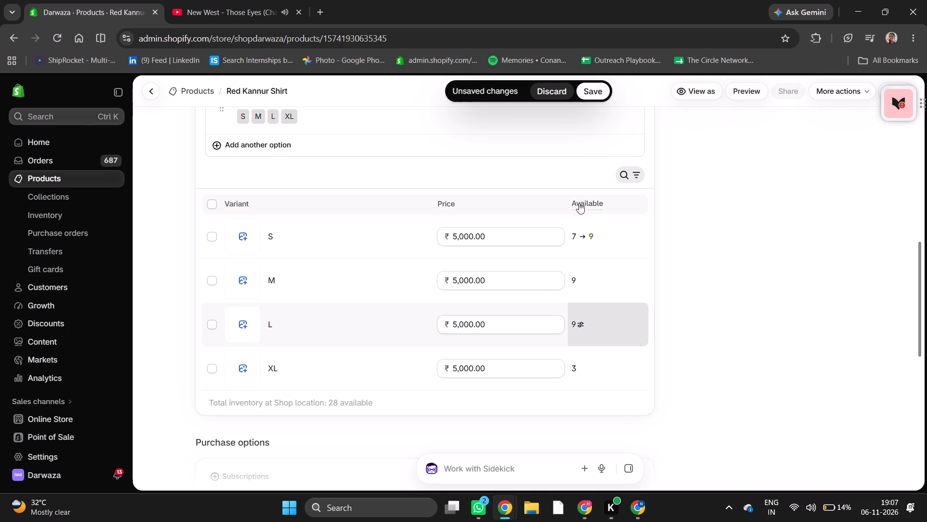
Save the inventory changes to the Red Kannur Shirt.
left_click(597, 91)
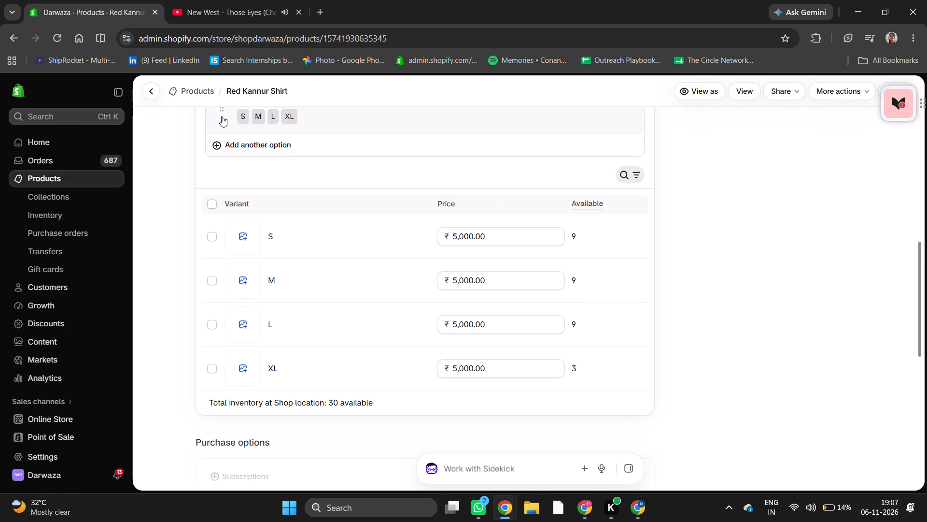
Return to the product list and open the Gulab Shirt - Darwaza Classics product.
left_click(200, 92)
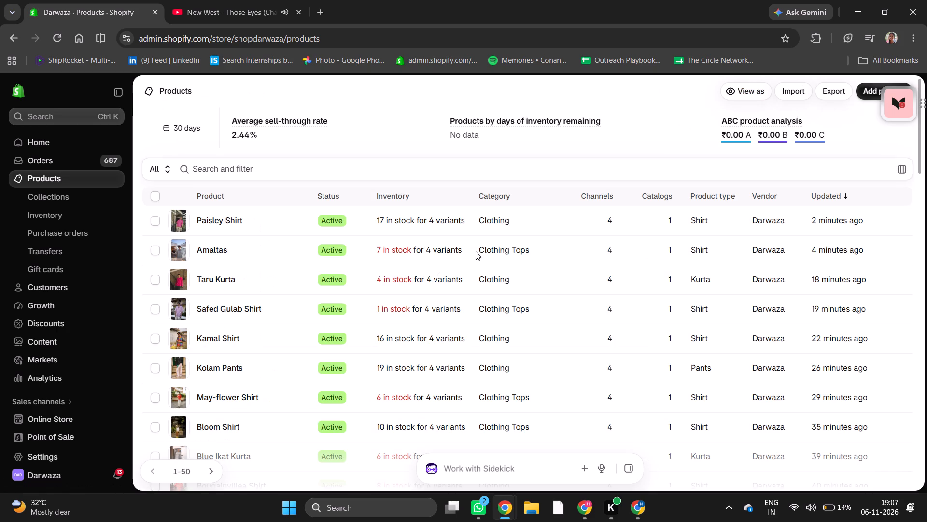
scroll(476, 251, "down", 7)
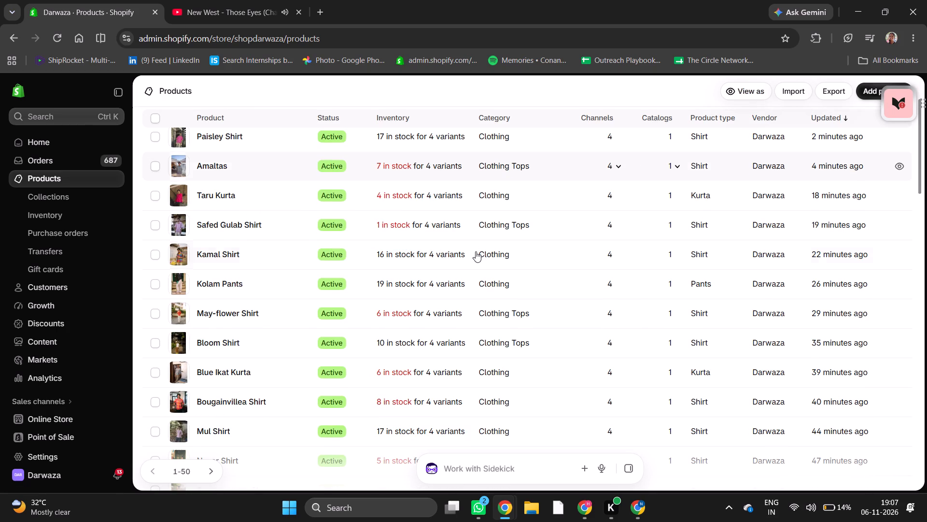
scroll(476, 251, "down", 8)
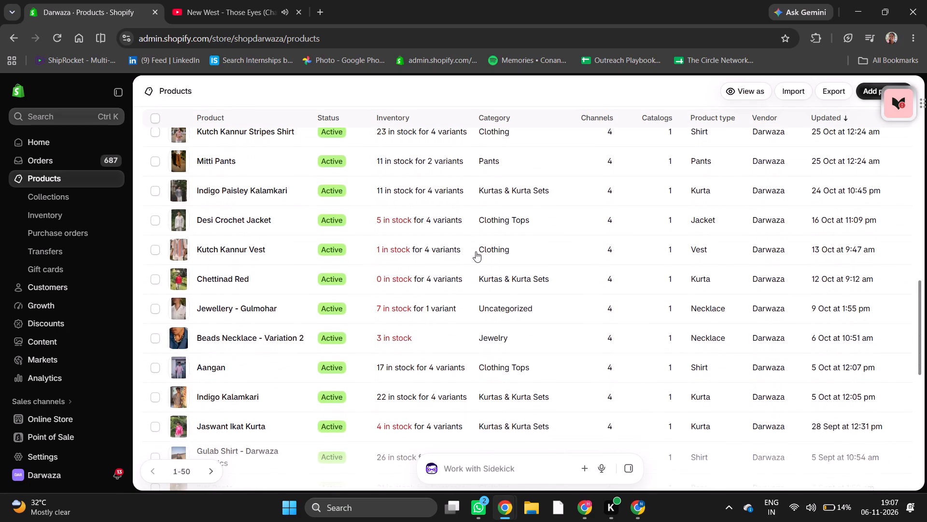
scroll(476, 251, "down", 4)
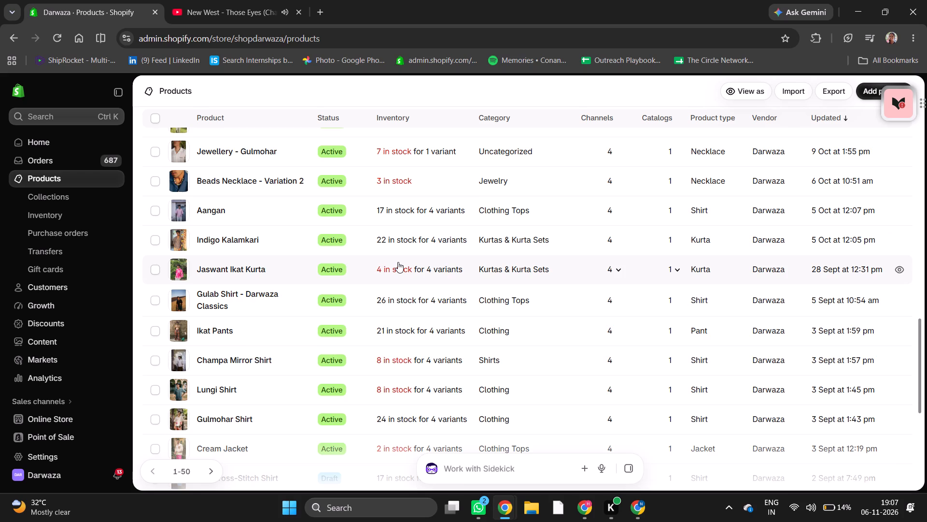
scroll(398, 262, "down", 3)
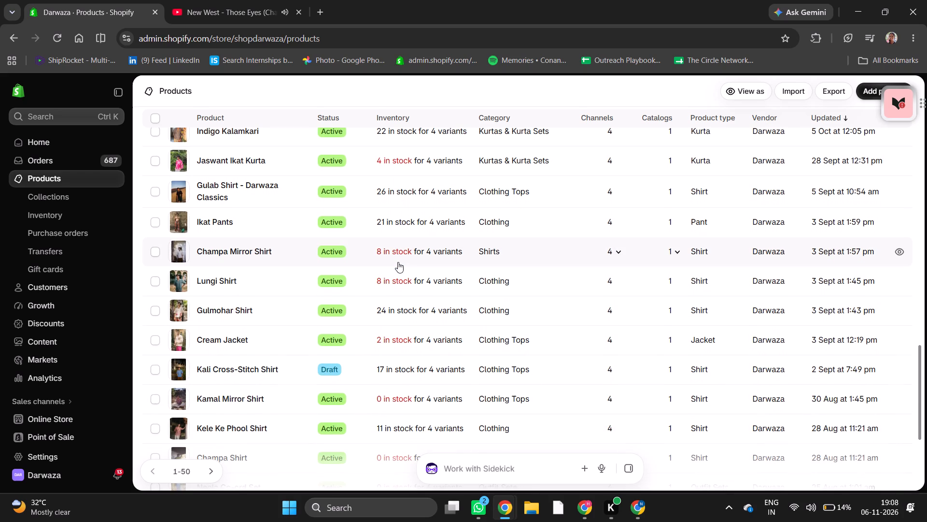
left_click(227, 190)
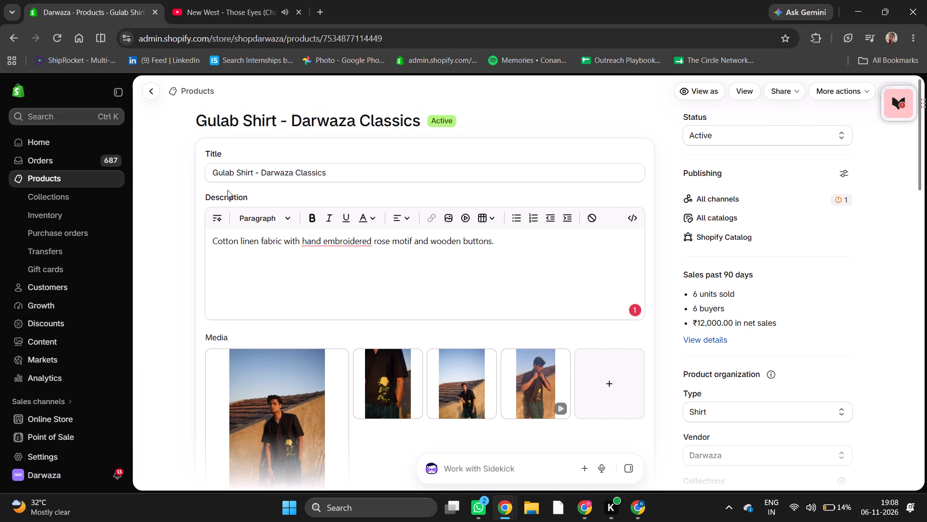
Set the Gulab Shirt - Darwaza Classics' S variant to 12 available at Shop location.
scroll(227, 190, "down", 10)
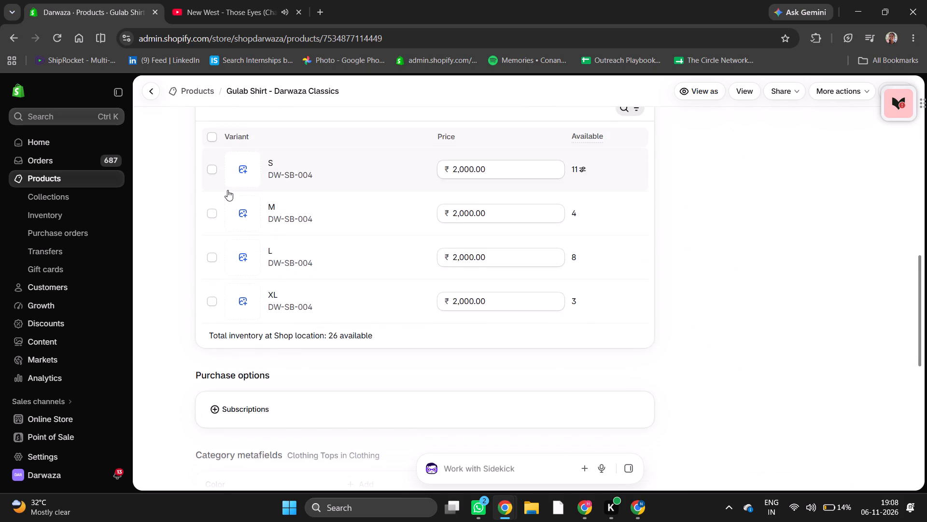
left_click(584, 171)
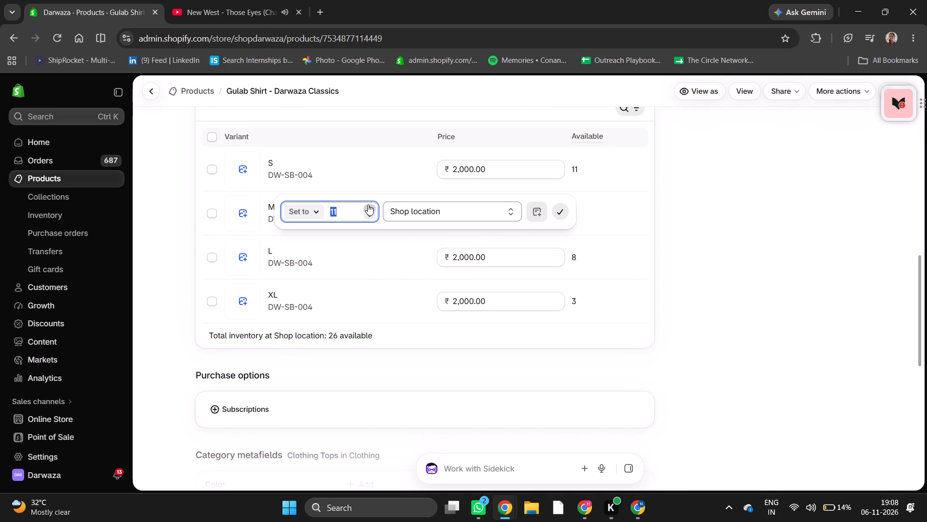
left_click(368, 204)
left_click(562, 208)
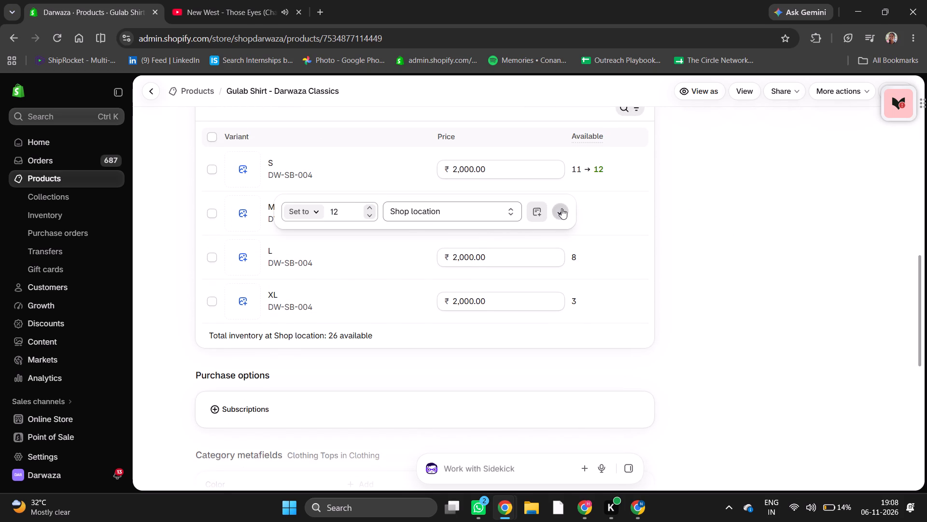
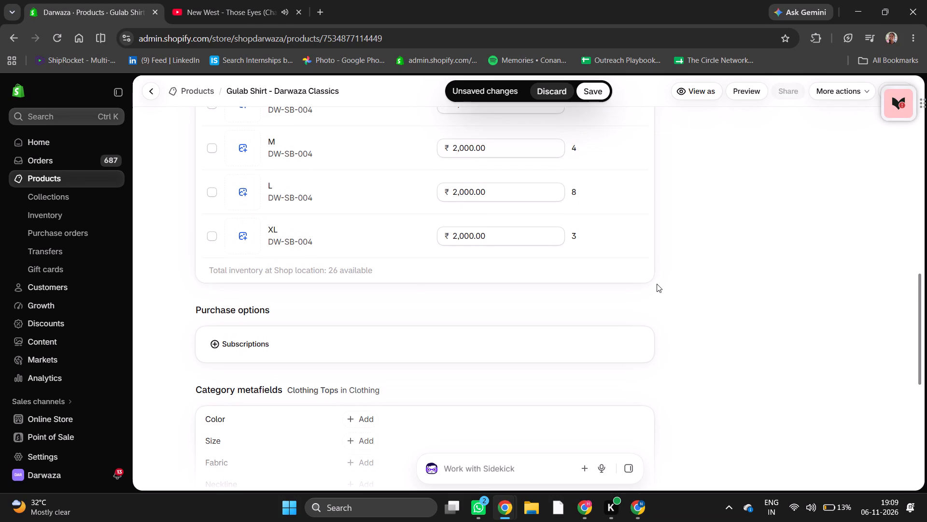
Set the Gulab Shirt - Darwaza Classics' XL variant to 2 available at Shop location.
left_click(580, 236)
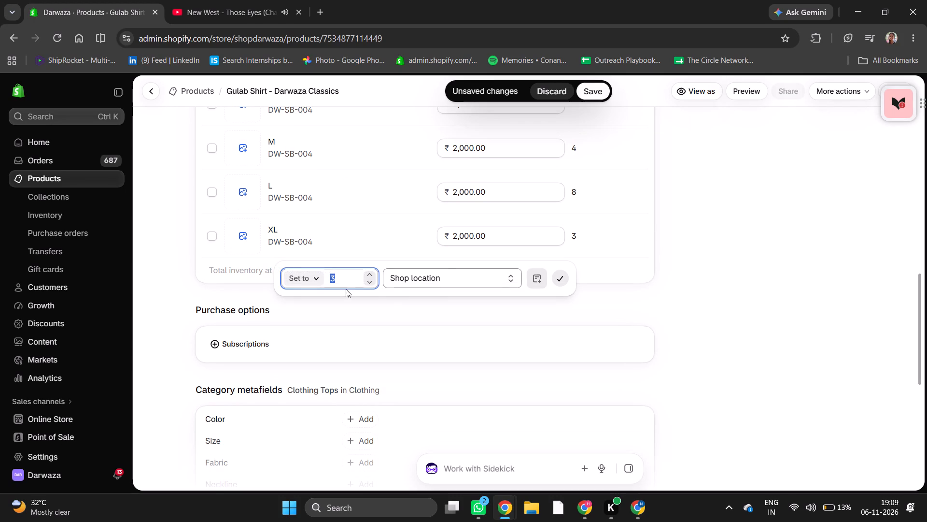
double_click(370, 281)
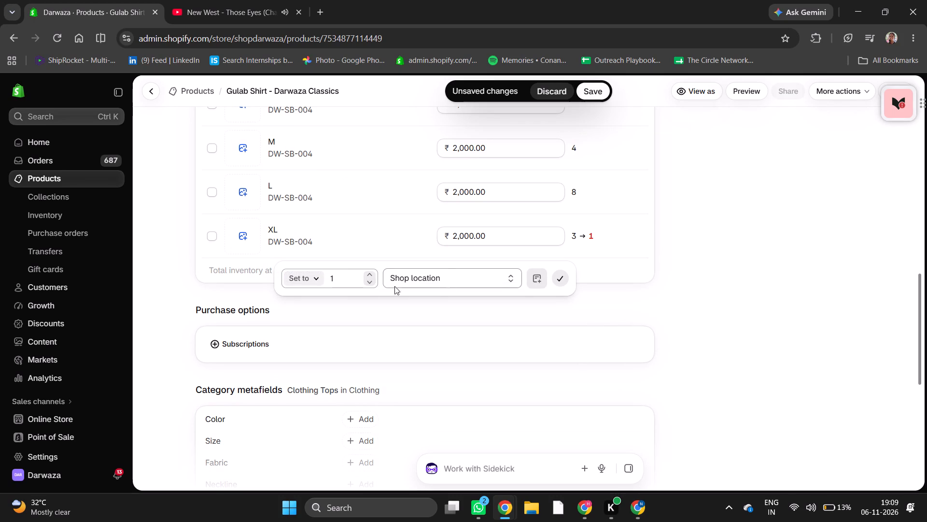
left_click(370, 274)
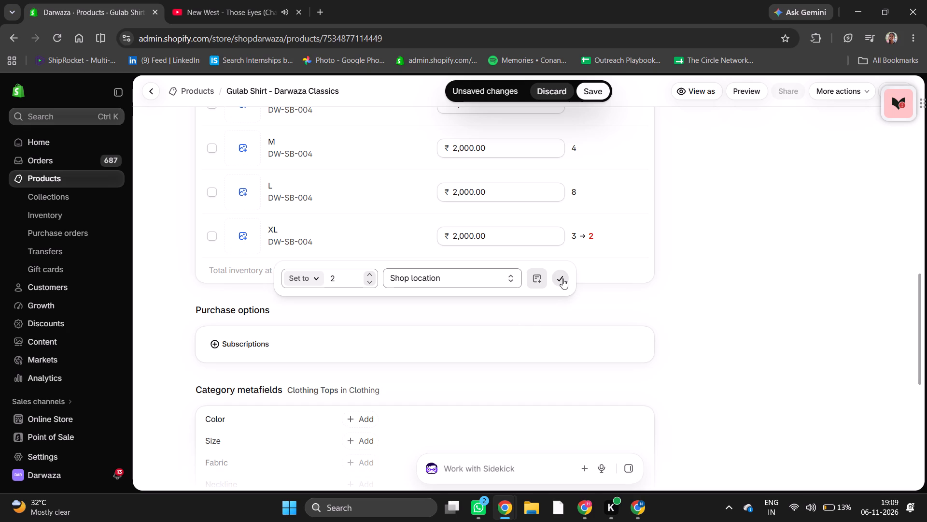
left_click(562, 278)
Save the inventory changes to the Gulab Shirt - Darwaza Classics.
left_click(598, 88)
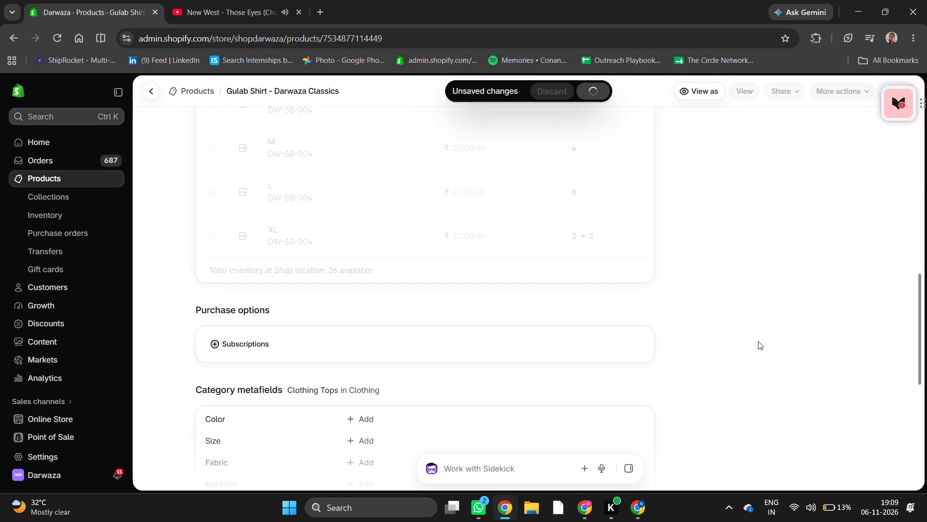
Return to the product list and open the Kamal Mirror Shirt product.
scroll(758, 341, "down", 1)
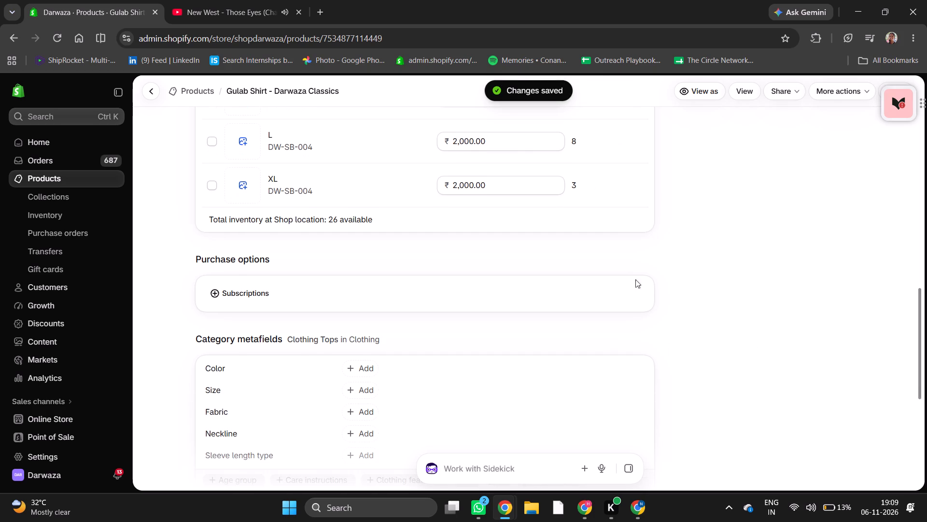
scroll(542, 243, "up", 4)
left_click(200, 89)
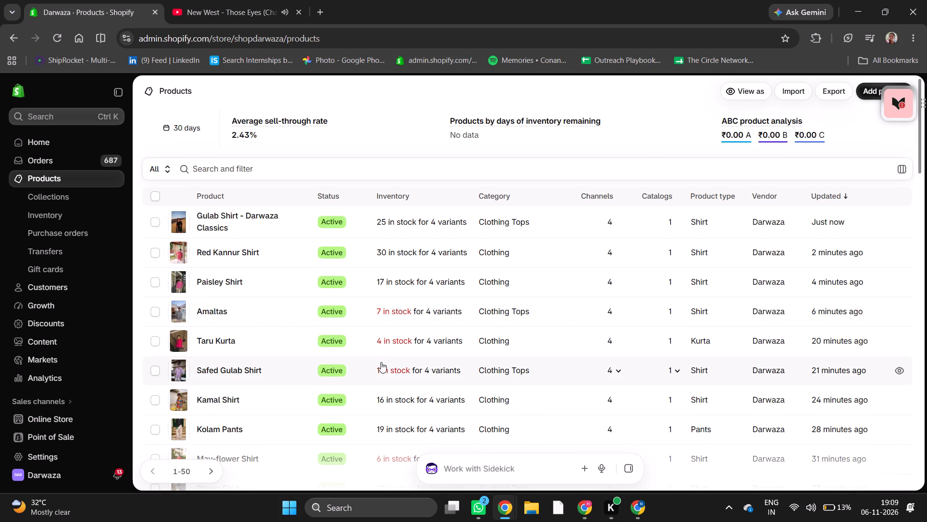
scroll(381, 362, "down", 10)
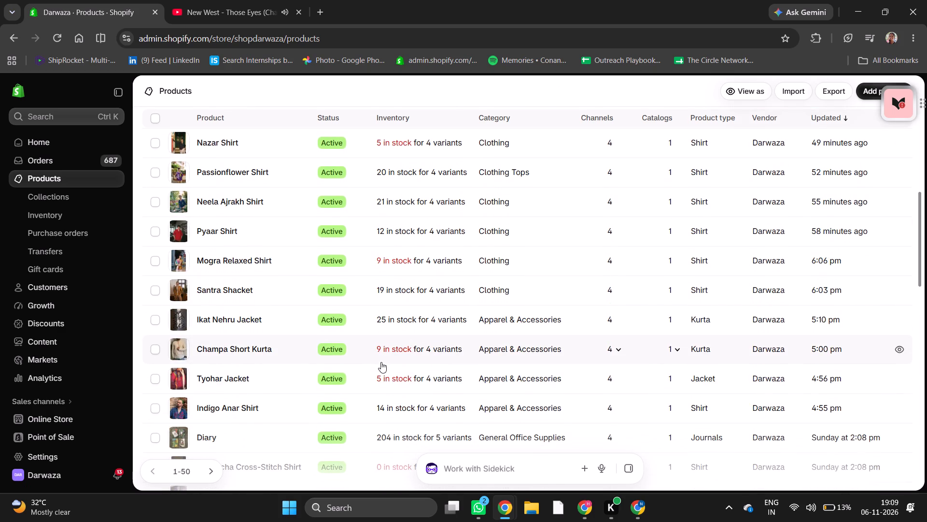
scroll(381, 362, "down", 5)
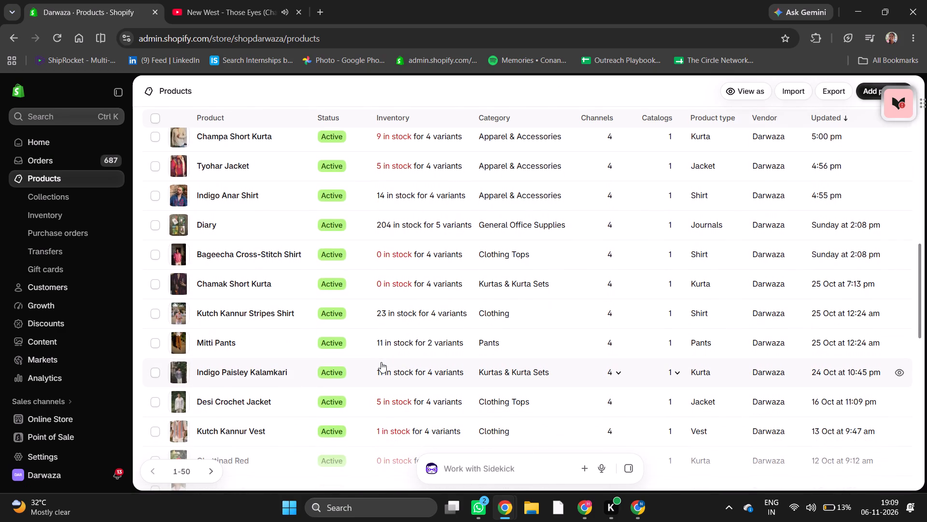
scroll(381, 362, "down", 3)
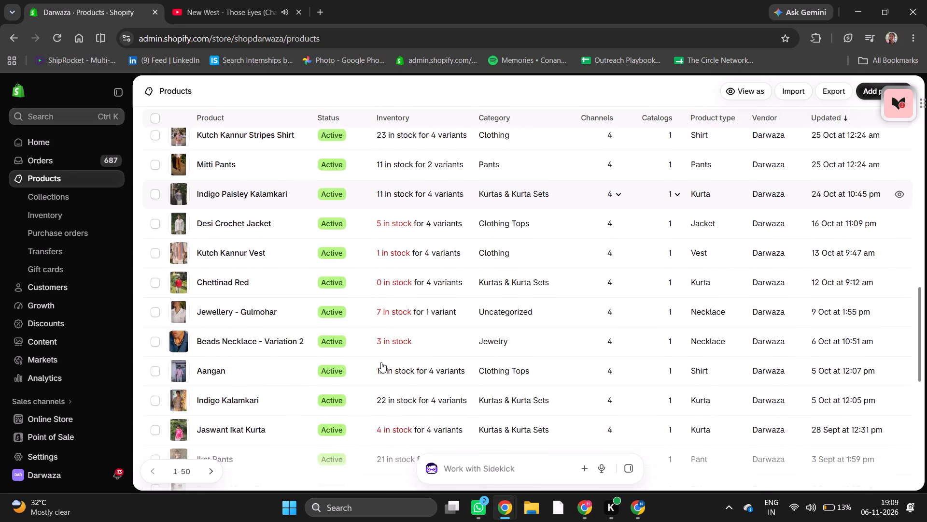
scroll(381, 362, "down", 5)
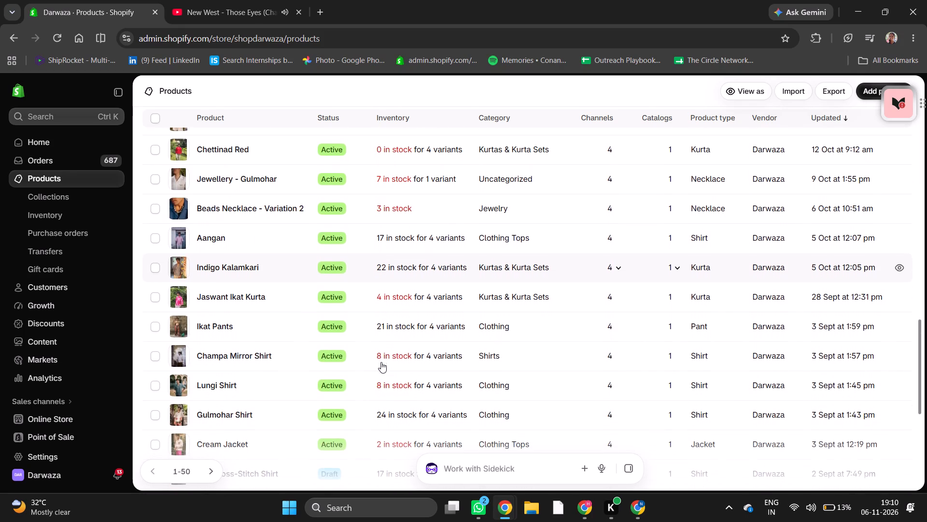
scroll(381, 362, "down", 3)
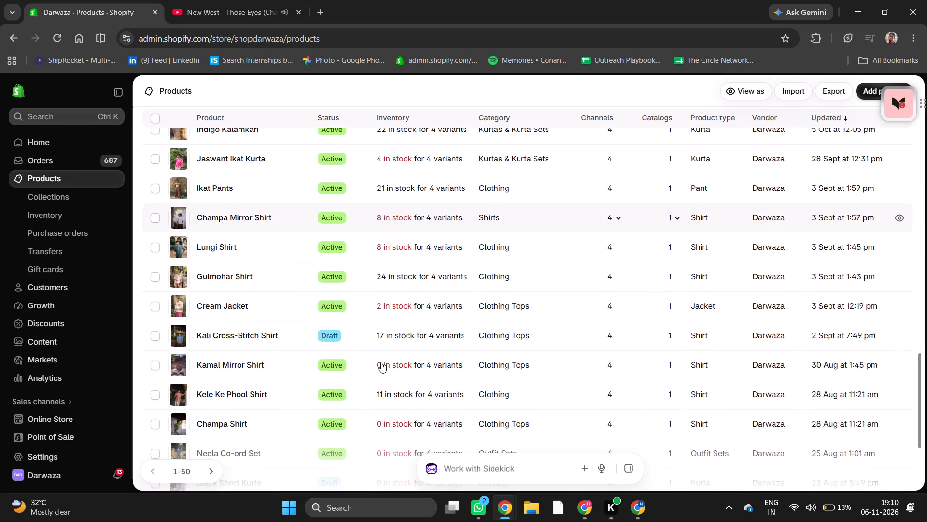
scroll(381, 362, "down", 5)
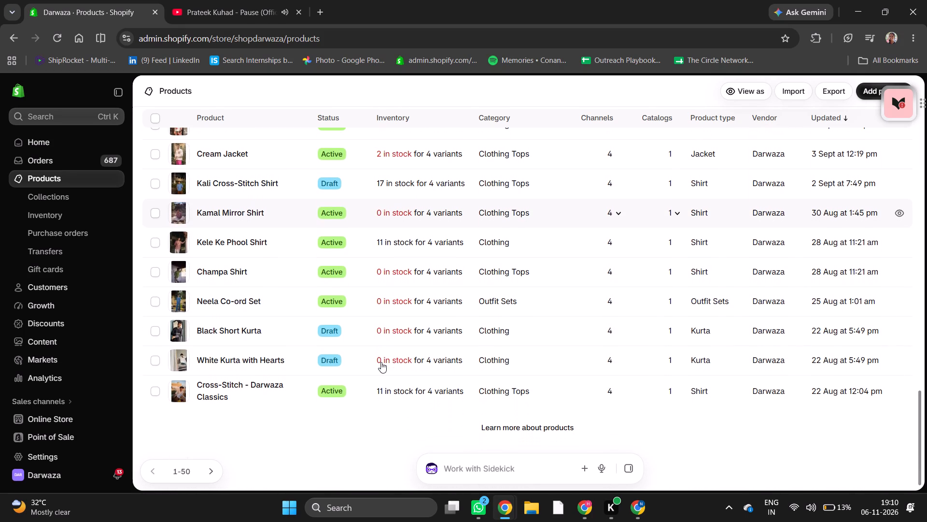
left_click(246, 208)
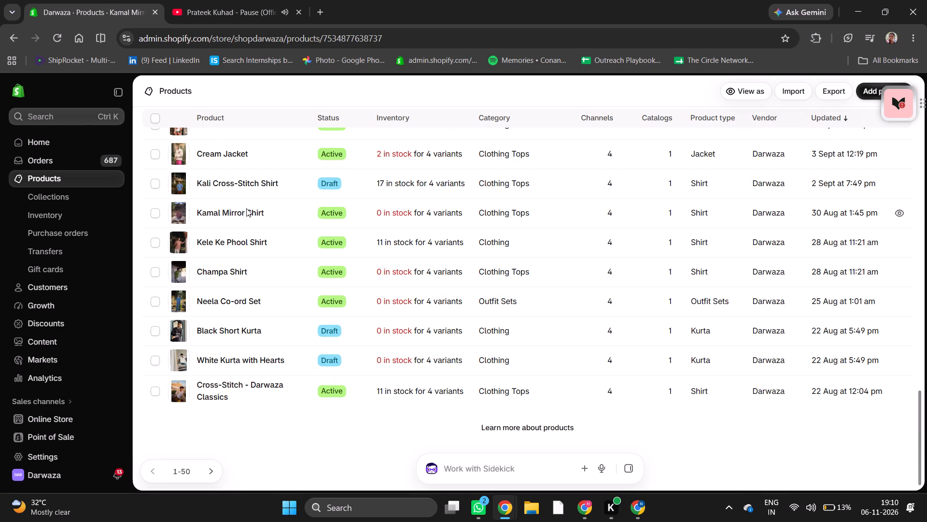
Set the Kamal Mirror Shirt's S variant to 2 available at Shop location.
scroll(425, 318, "down", 3)
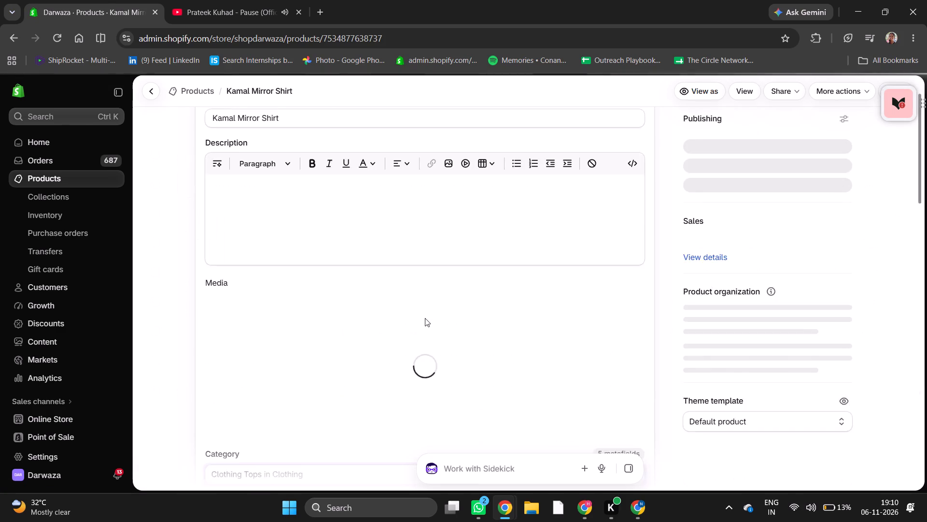
scroll(425, 318, "down", 2)
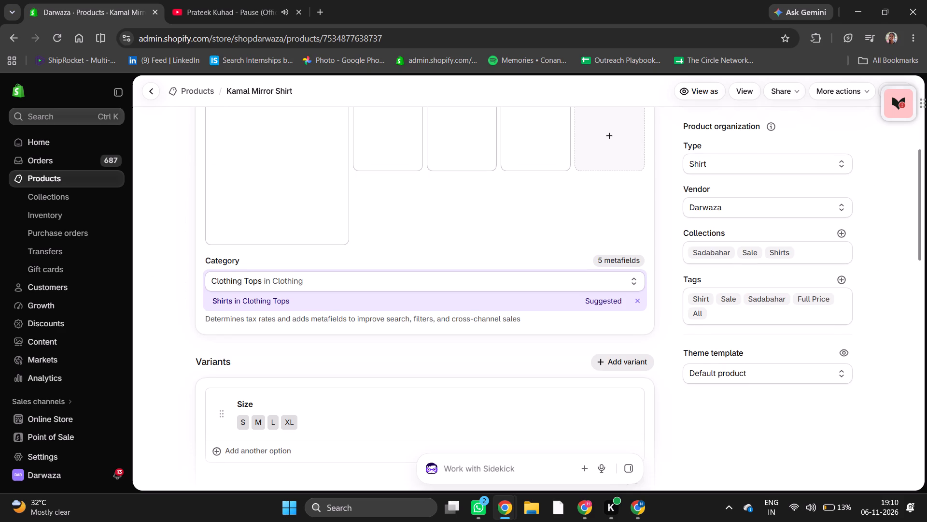
scroll(425, 318, "down", 3)
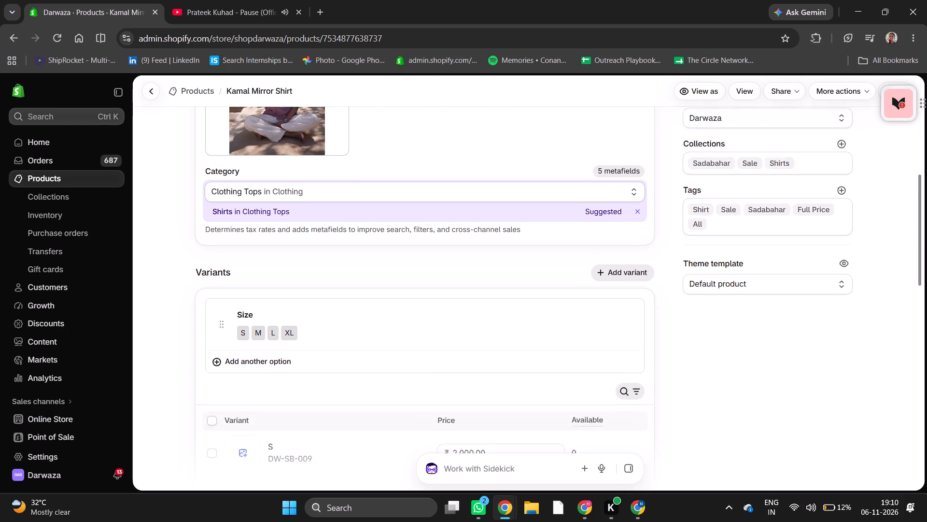
scroll(425, 318, "down", 3)
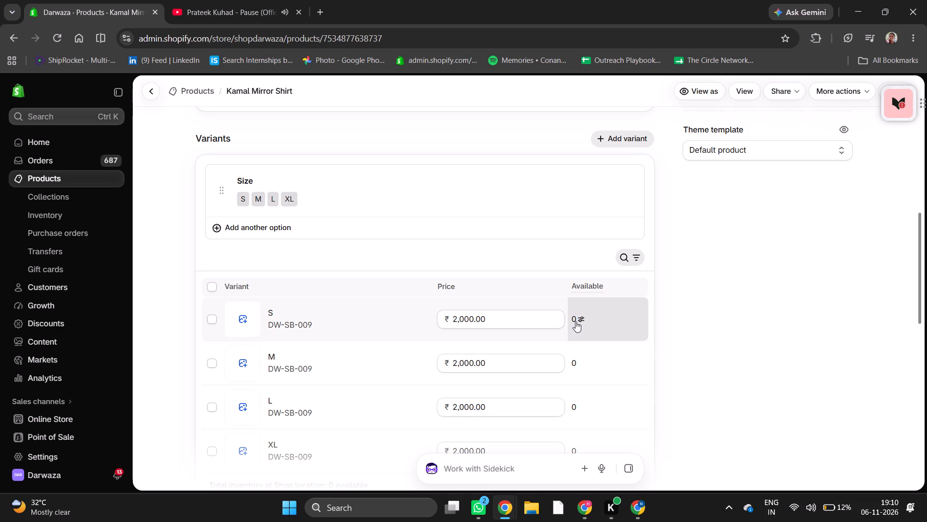
left_click(576, 321)
key("2")
key("Return")
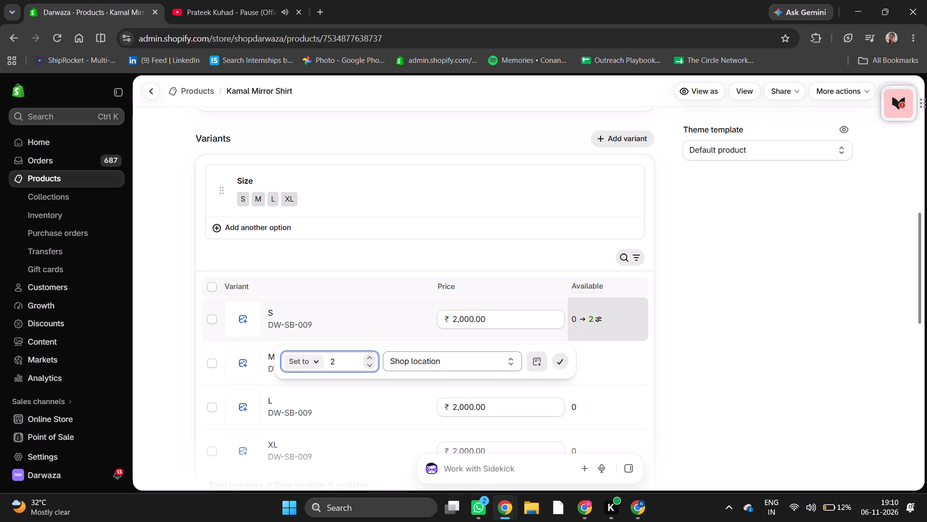
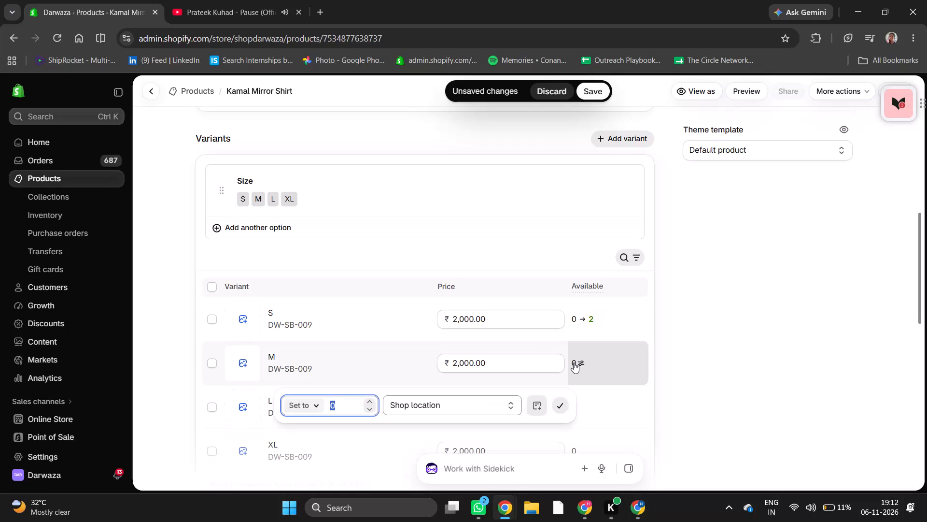
Set the Kamal Mirror Shirt's M variant to 2 available at Shop location.
double_click(371, 402)
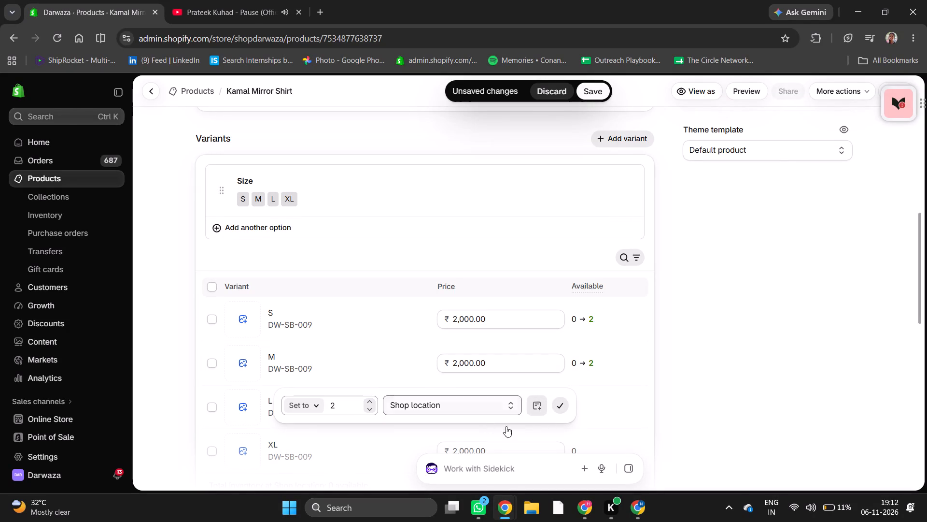
left_click(562, 407)
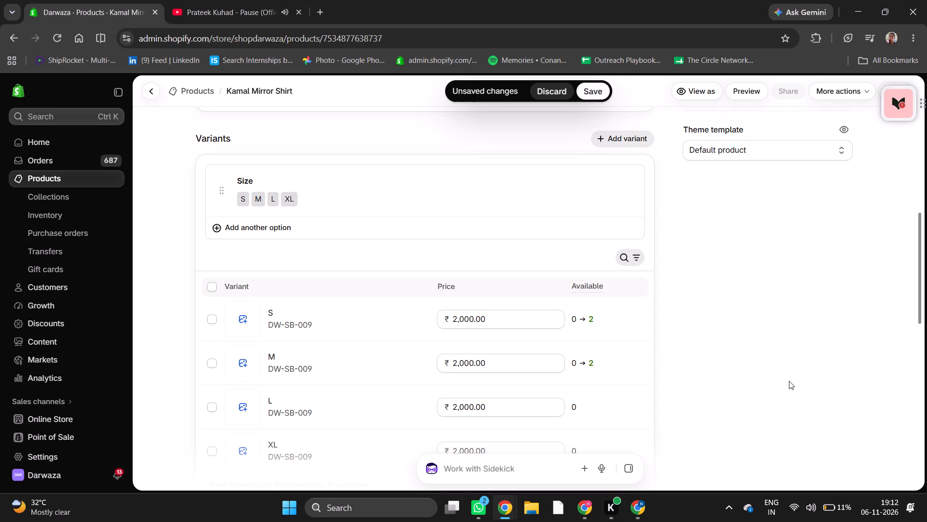
Save the inventory changes to the Kamal Mirror Shirt.
scroll(789, 381, "down", 2)
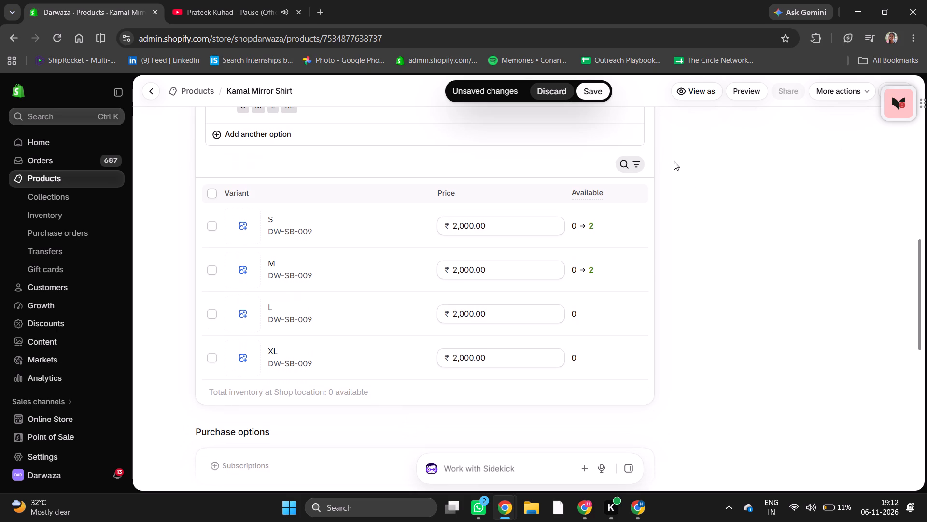
left_click(604, 94)
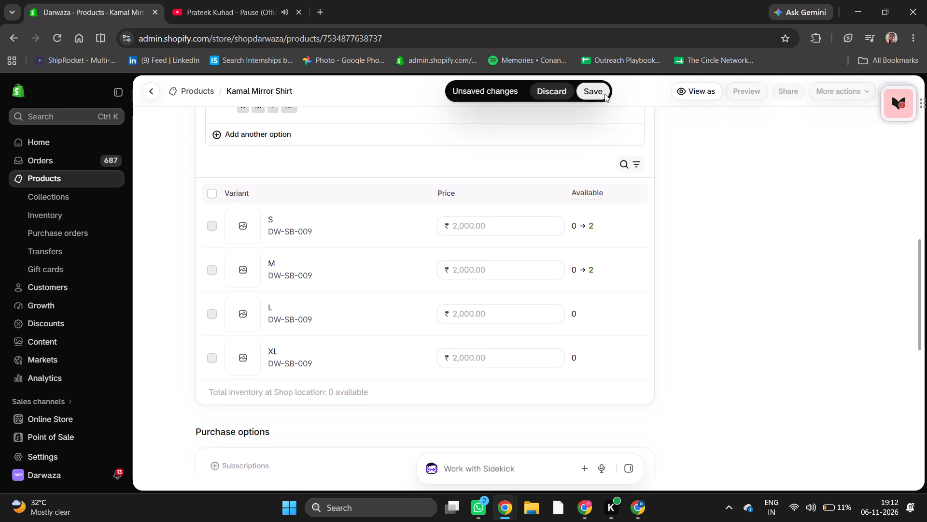
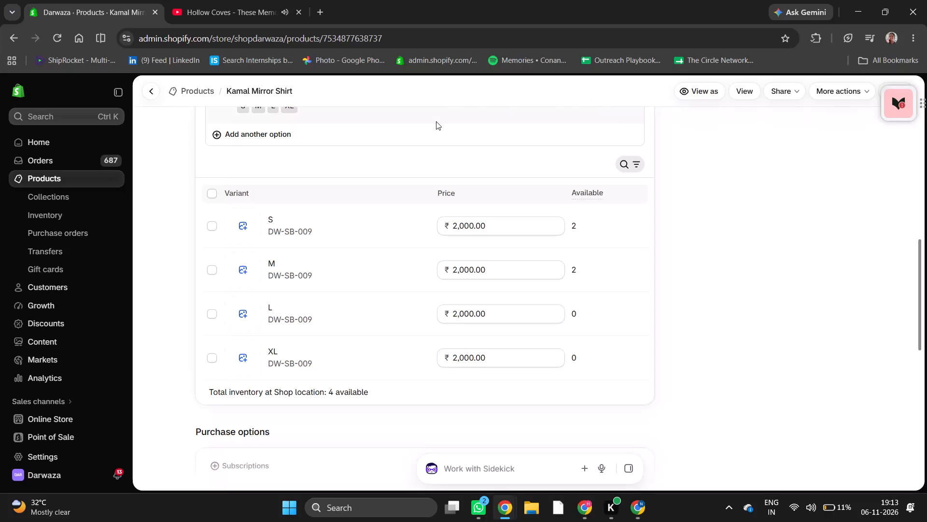
Return to the product list and open the Ikat Pants product at its variants' available quantities.
scroll(436, 121, "up", 1)
left_click(207, 89)
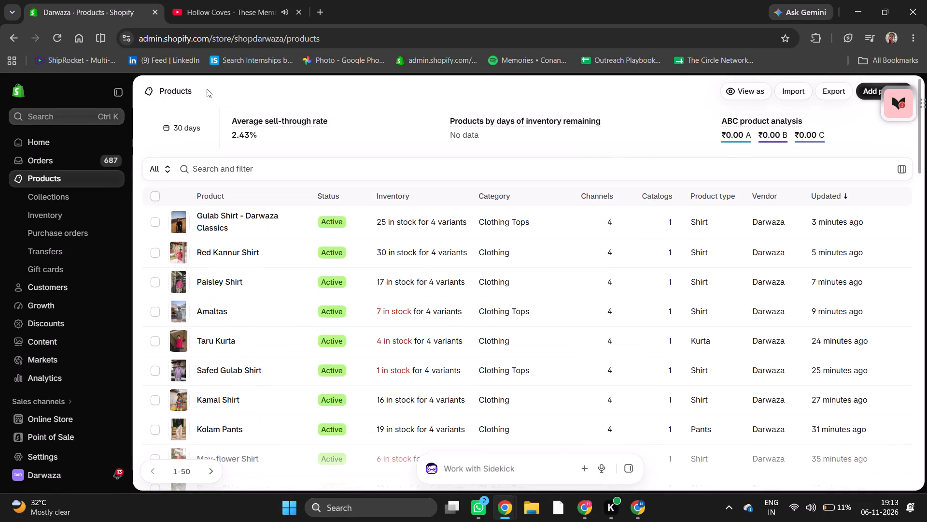
scroll(463, 400, "down", 5)
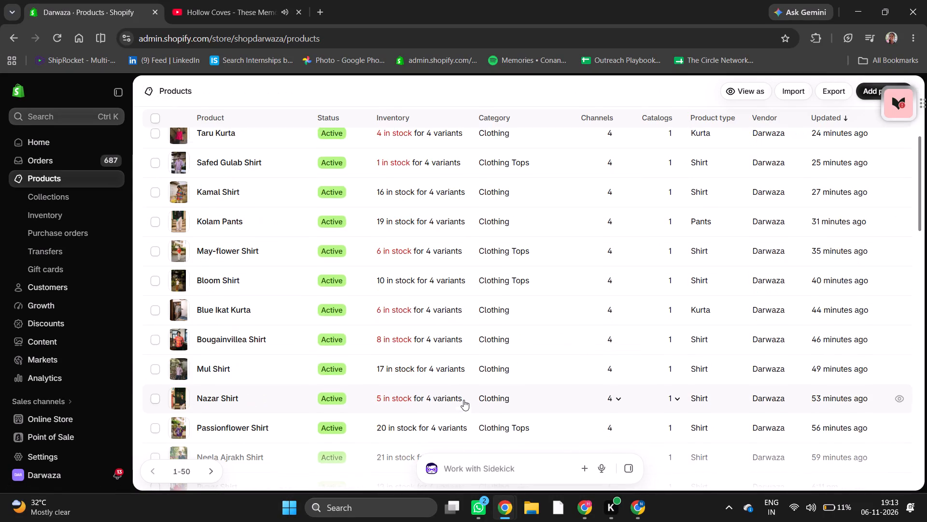
scroll(463, 400, "down", 5)
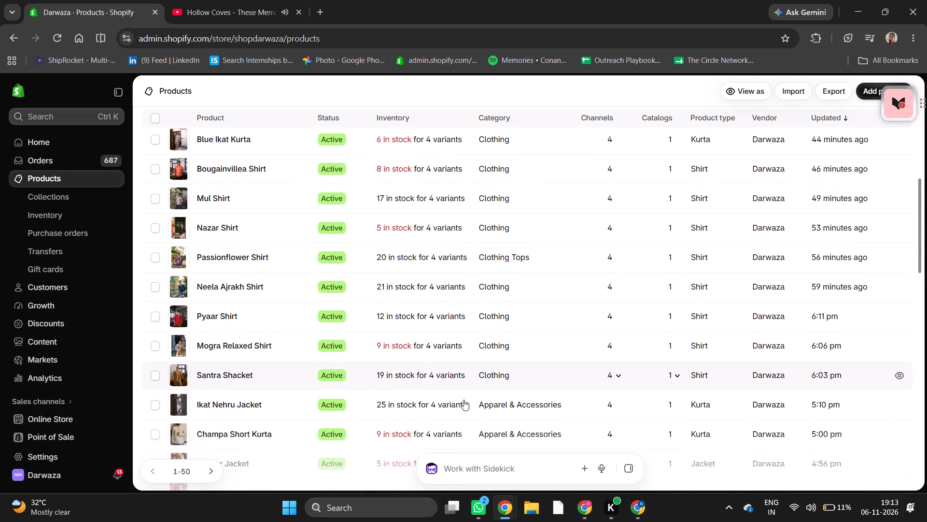
scroll(463, 400, "down", 2)
scroll(267, 256, "down", 3)
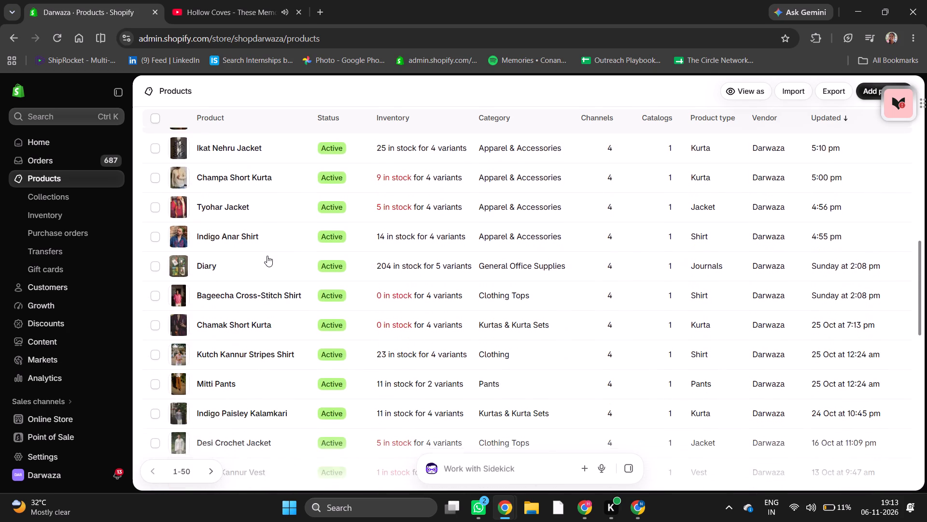
scroll(267, 256, "down", 6)
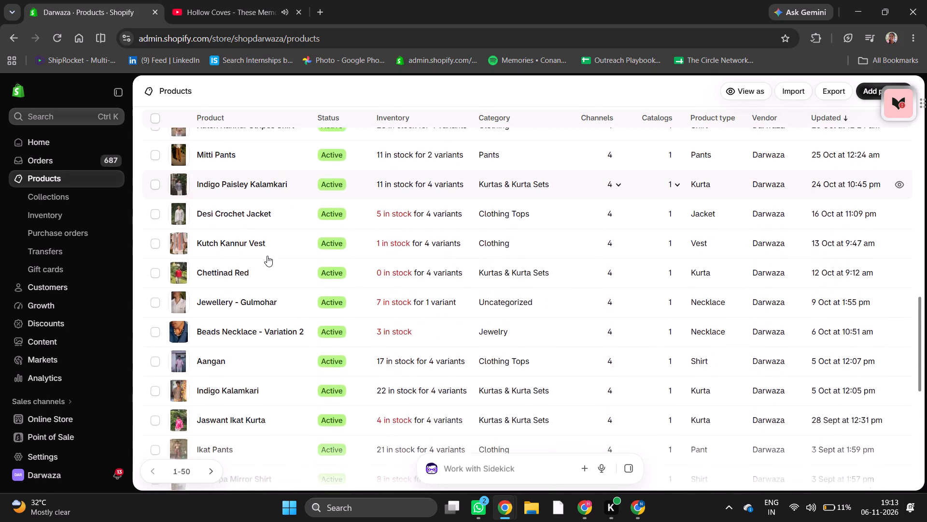
scroll(267, 256, "down", 4)
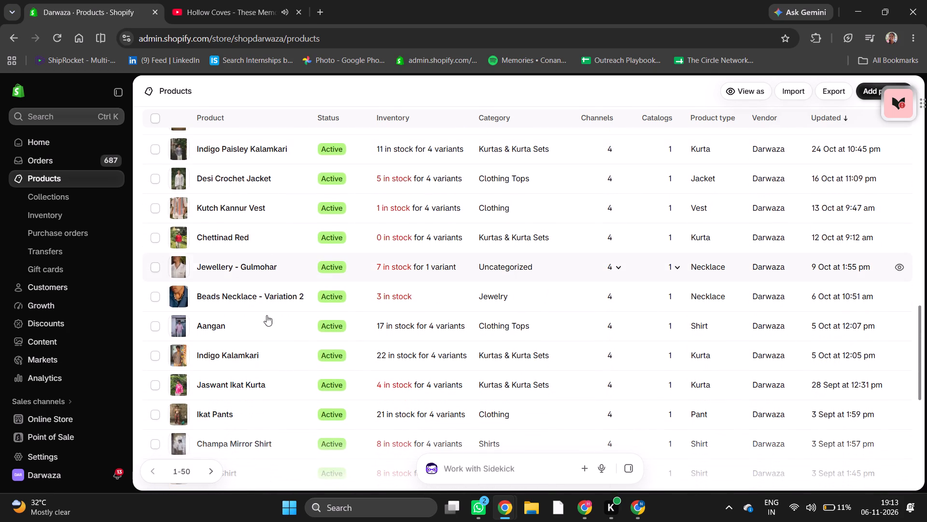
scroll(268, 364, "down", 3)
scroll(284, 416, "down", 2)
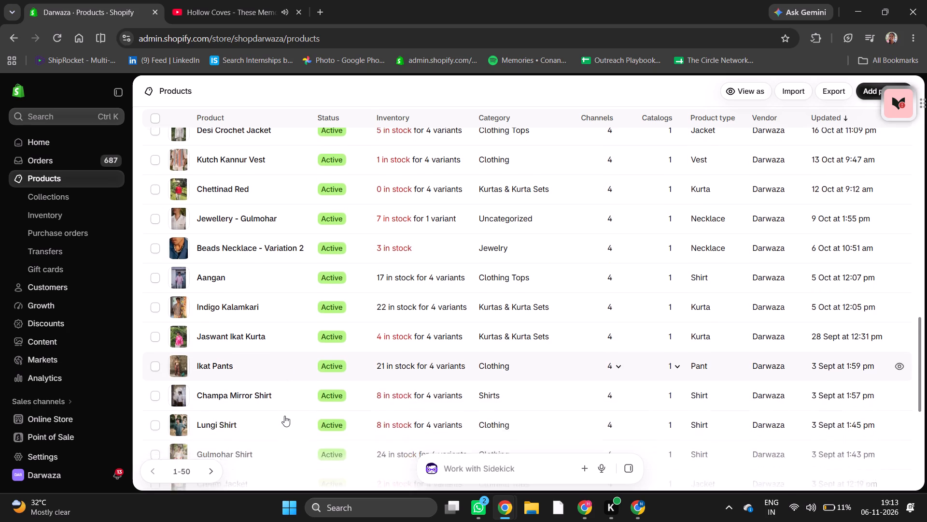
scroll(284, 416, "down", 2)
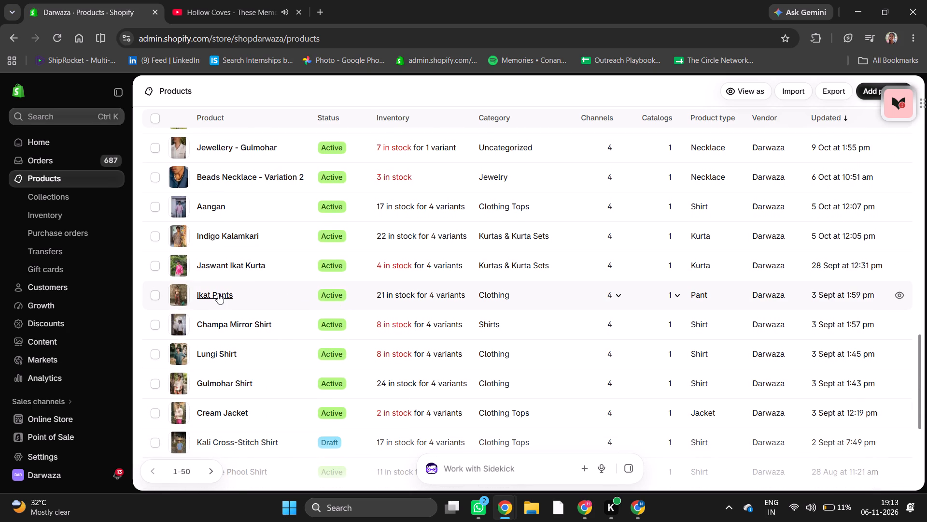
left_click(218, 293)
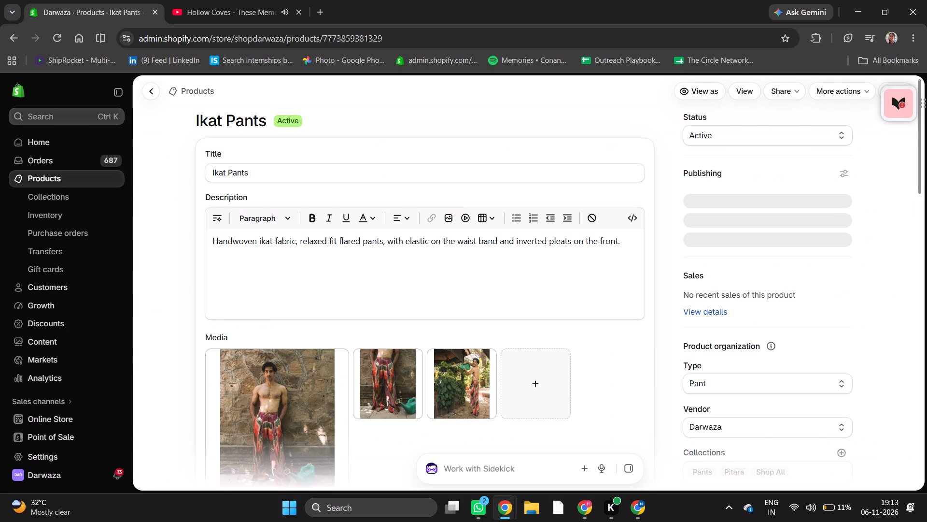
scroll(218, 293, "down", 4)
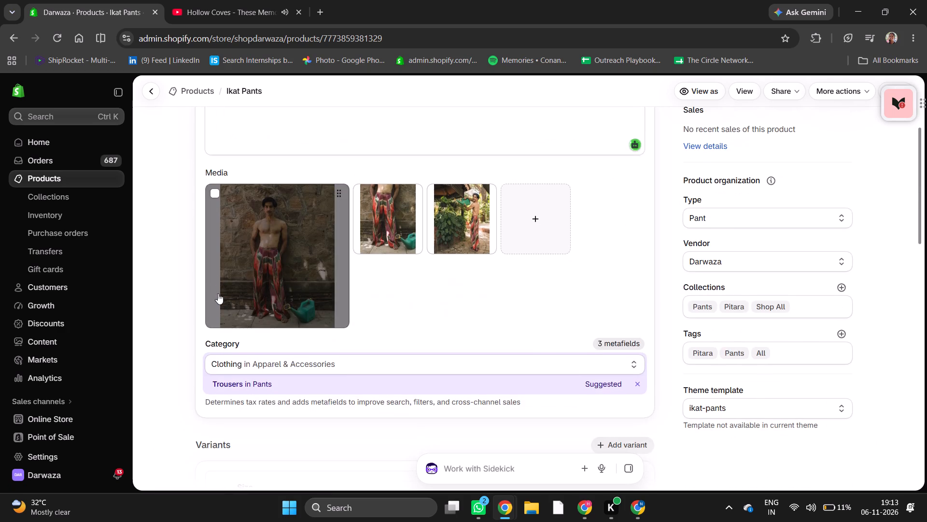
scroll(218, 293, "down", 4)
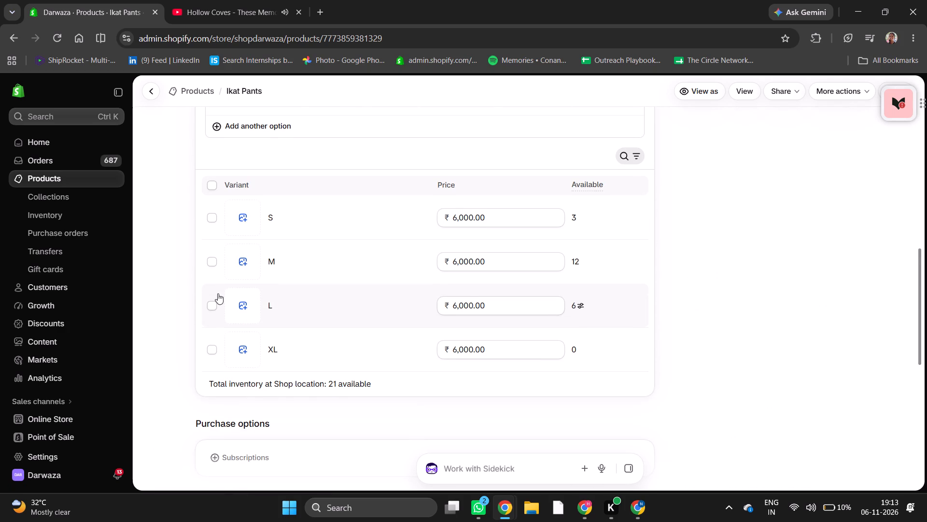
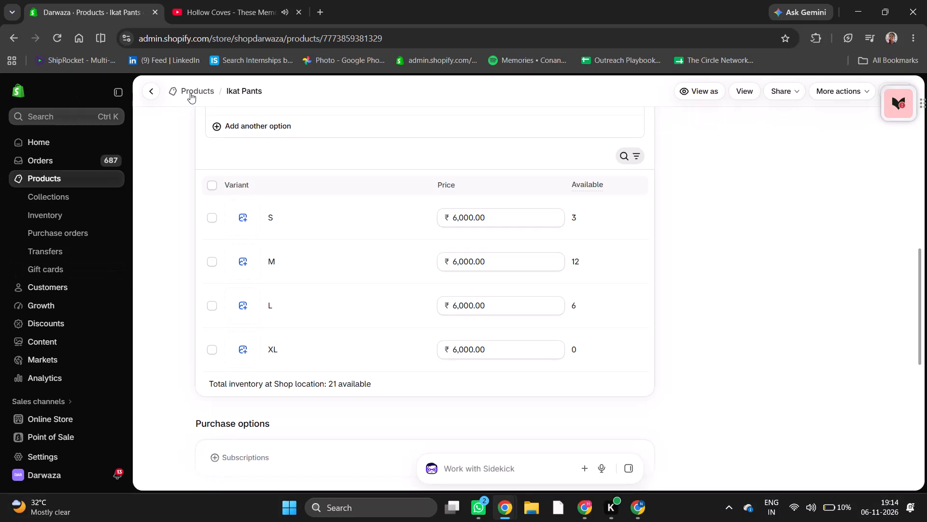
Return to the product list and open the Champa Mirror Shirt product at its variants' available quantities.
left_click(190, 93)
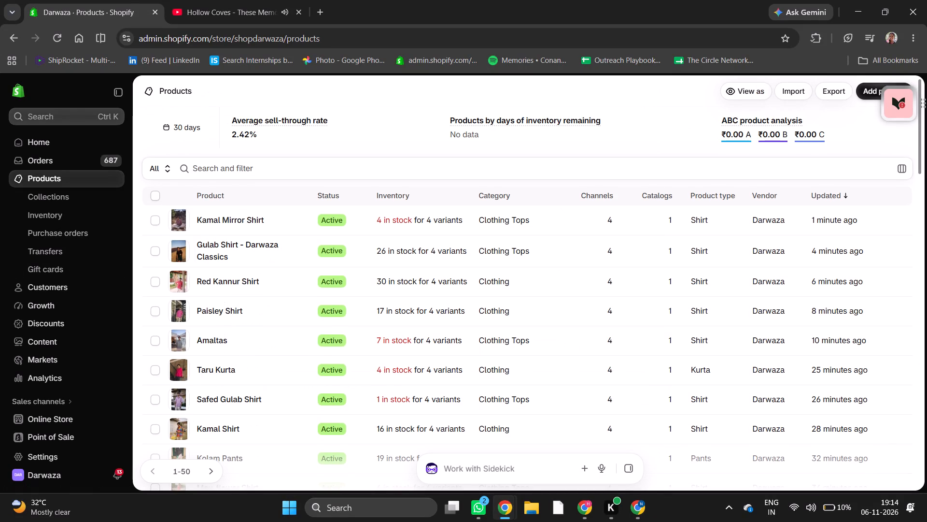
scroll(375, 384, "down", 4)
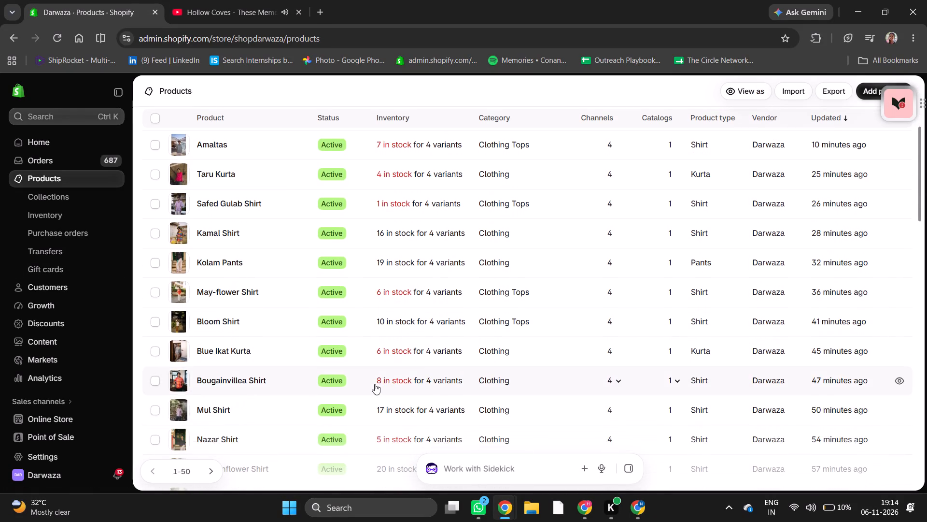
scroll(375, 384, "down", 9)
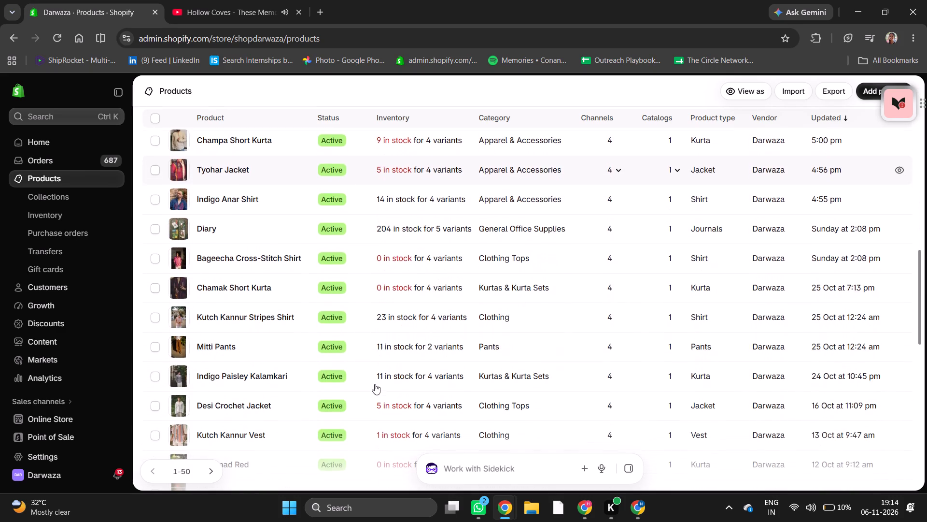
scroll(375, 384, "down", 6)
scroll(300, 319, "down", 1)
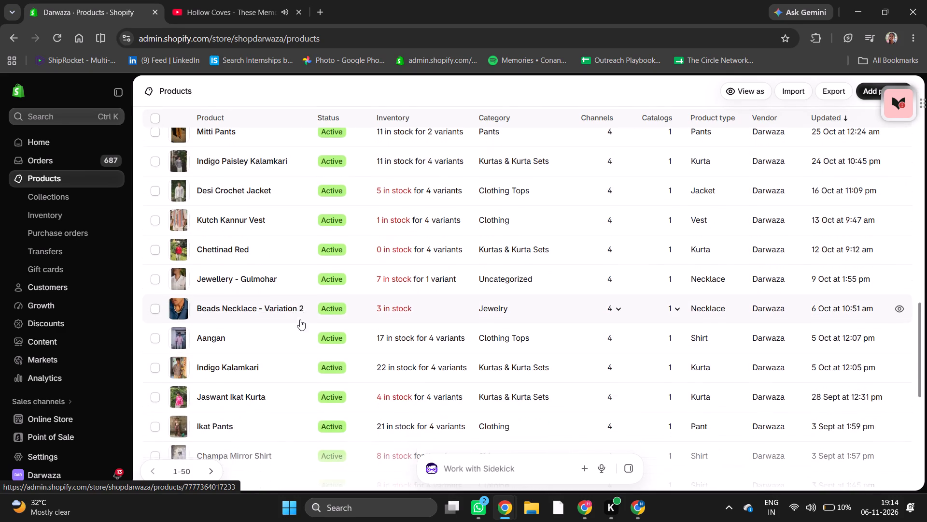
scroll(300, 319, "down", 5)
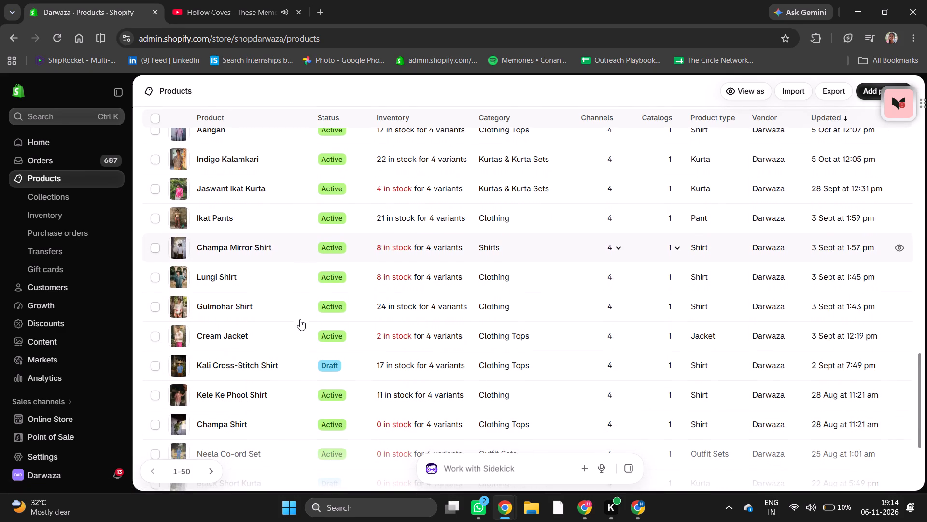
left_click(244, 244)
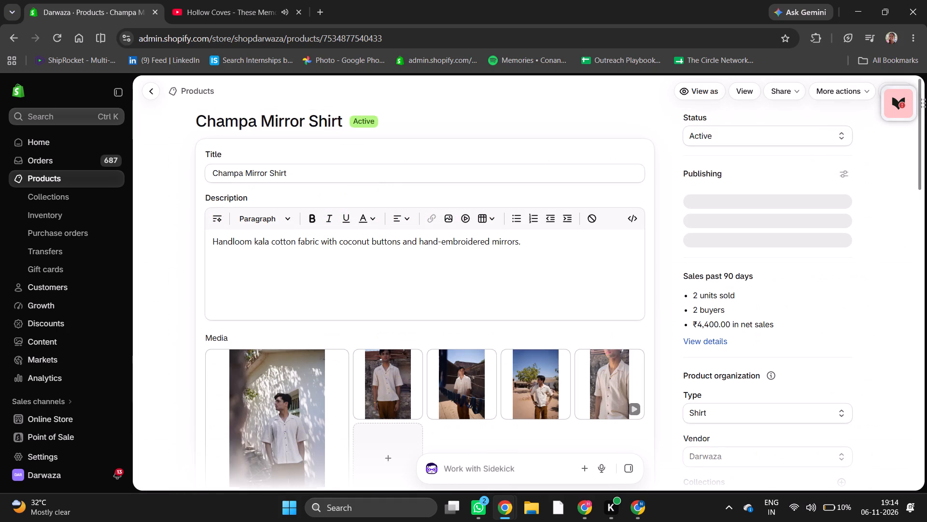
scroll(244, 244, "down", 5)
scroll(488, 333, "down", 7)
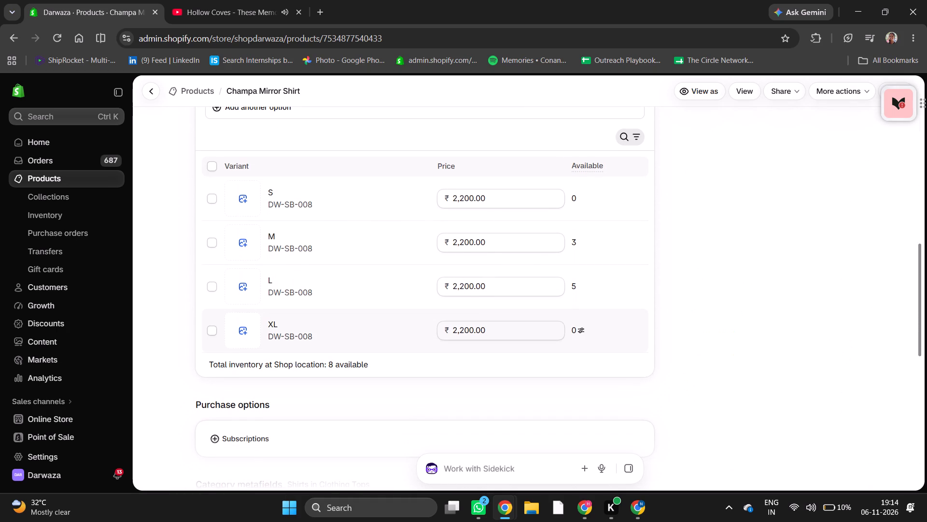
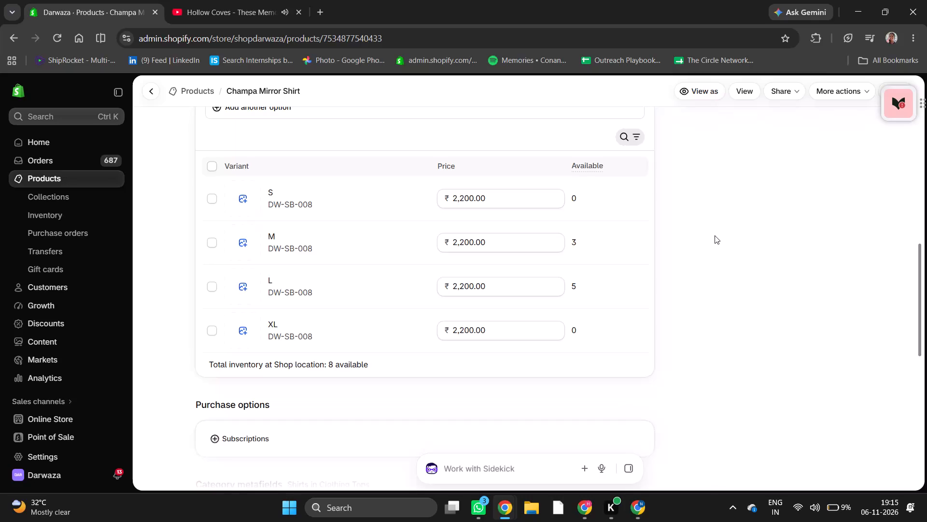
Set the available quantity of the Champa Mirror Shirt's size M variant to 2 at Shop location.
left_click(581, 246)
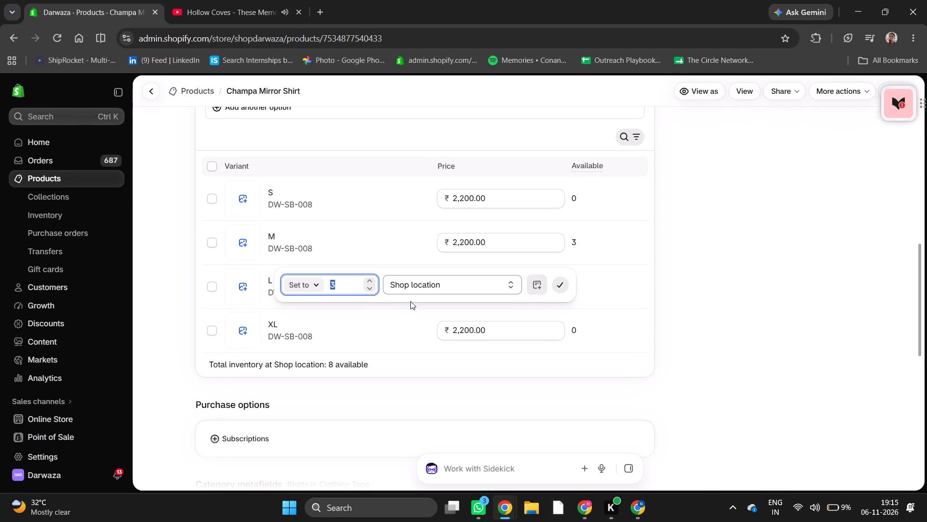
left_click(368, 287)
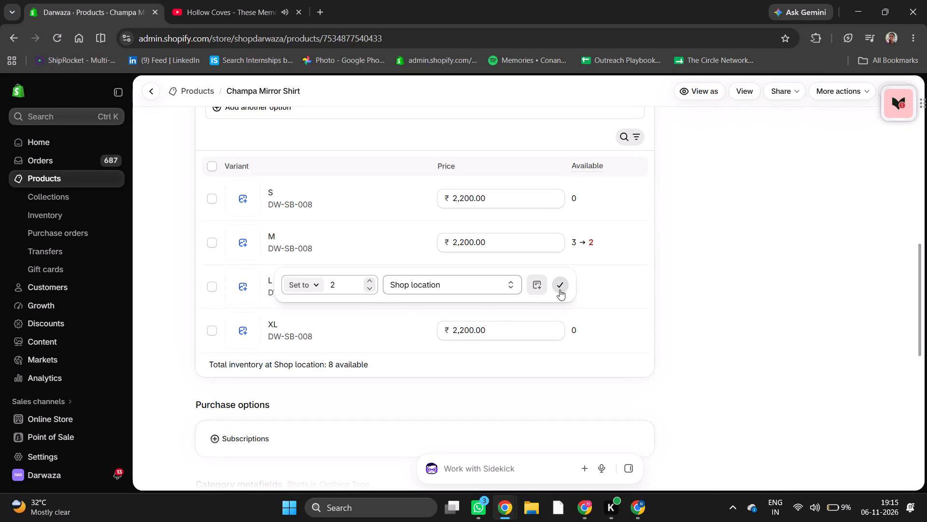
left_click(560, 289)
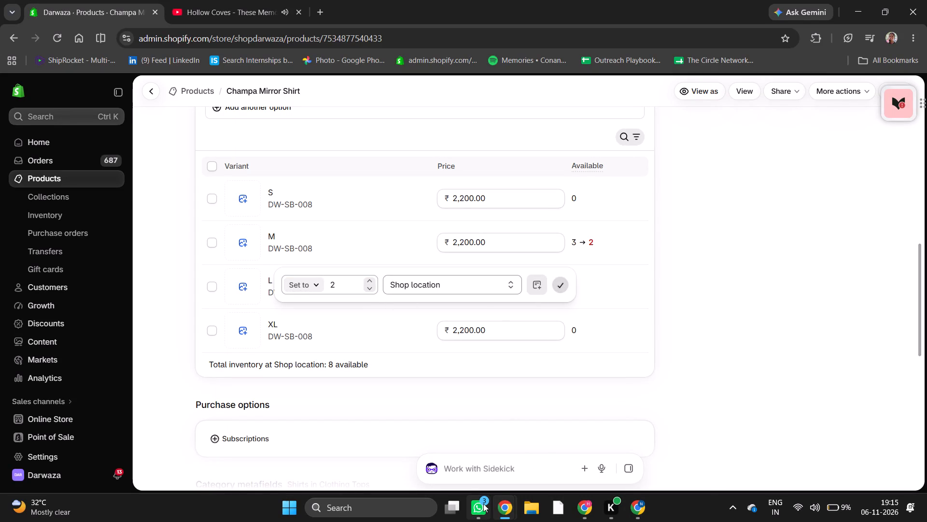
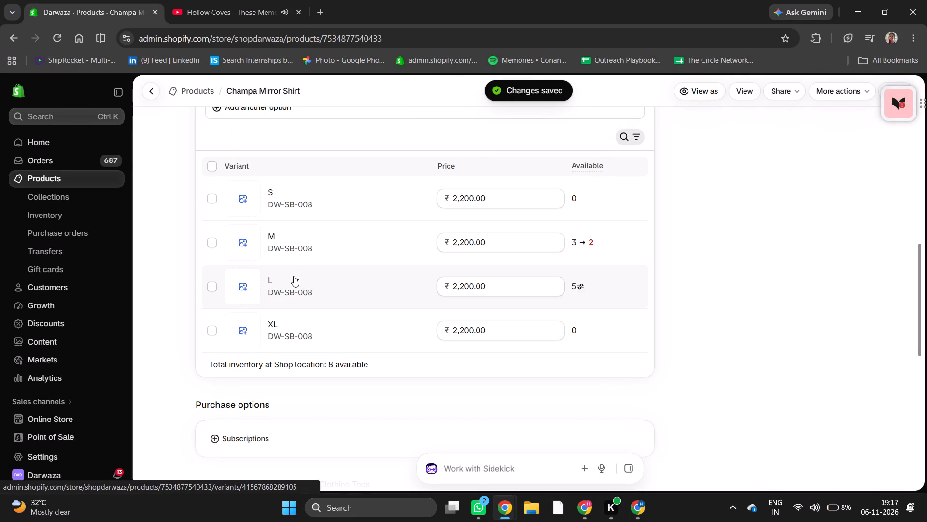
Return to the product list and open the Lungi Shirt product.
left_click(199, 93)
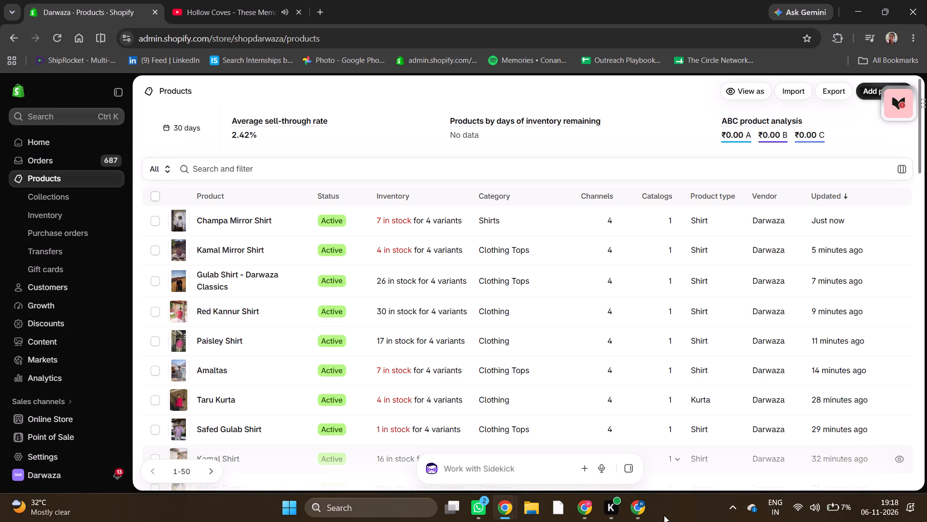
scroll(674, 306, "down", 4)
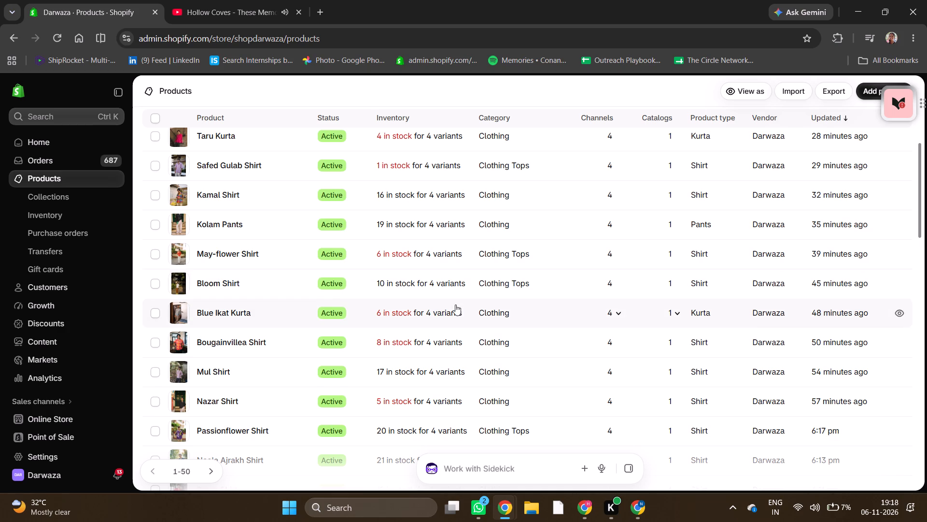
scroll(455, 304, "down", 8)
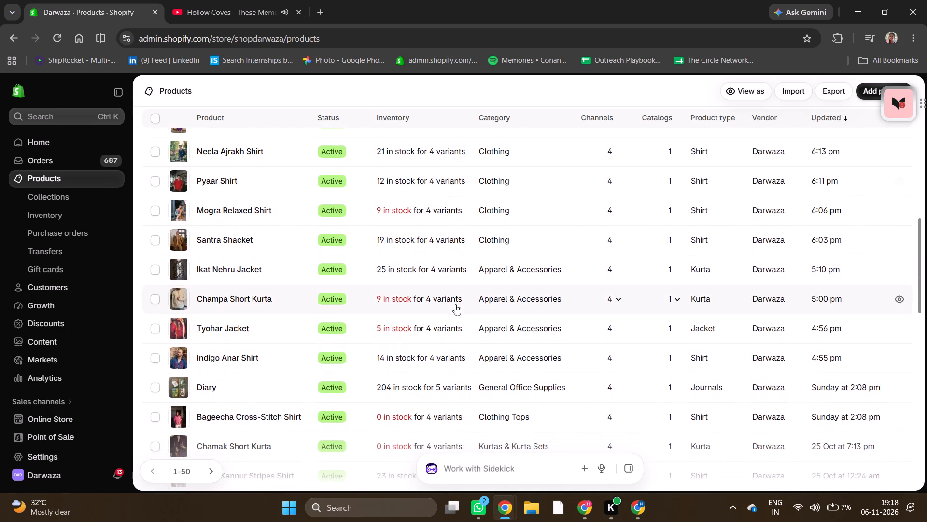
scroll(455, 304, "down", 6)
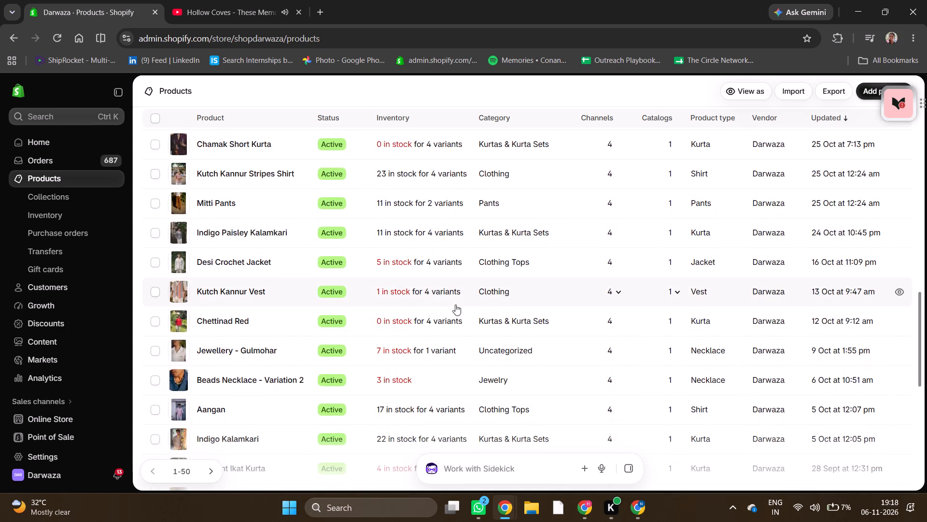
scroll(455, 304, "down", 7)
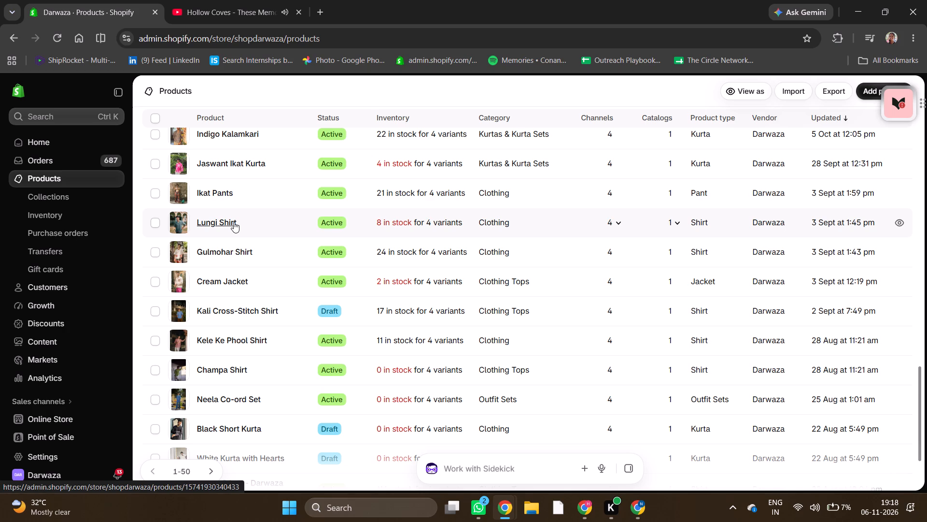
left_click(234, 222)
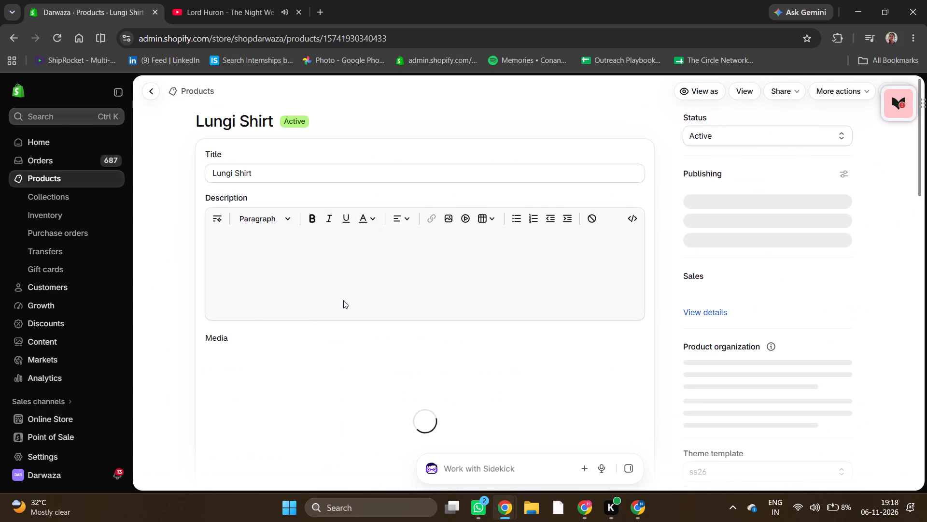
Set the available quantity of the Lungi Shirt's size S and size M variants to 2 each at Shop location.
scroll(343, 300, "down", 5)
scroll(365, 362, "down", 2)
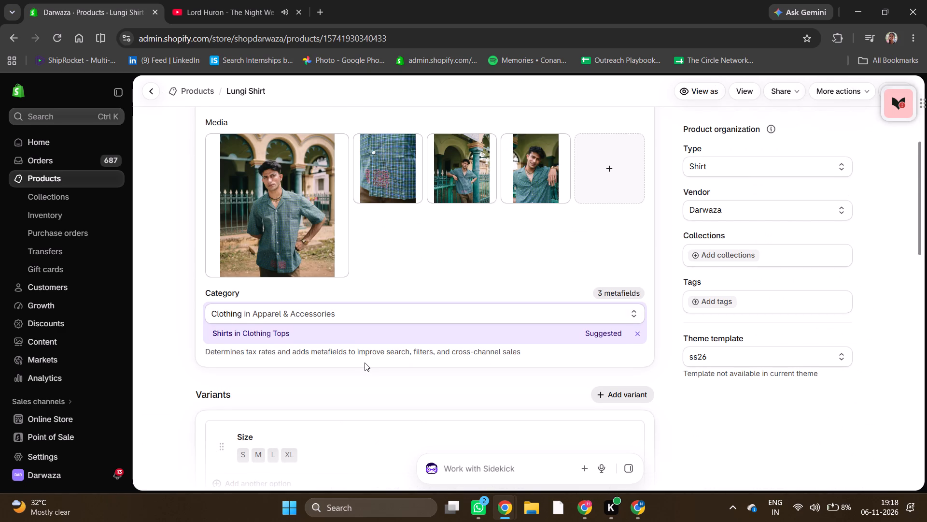
scroll(365, 362, "down", 4)
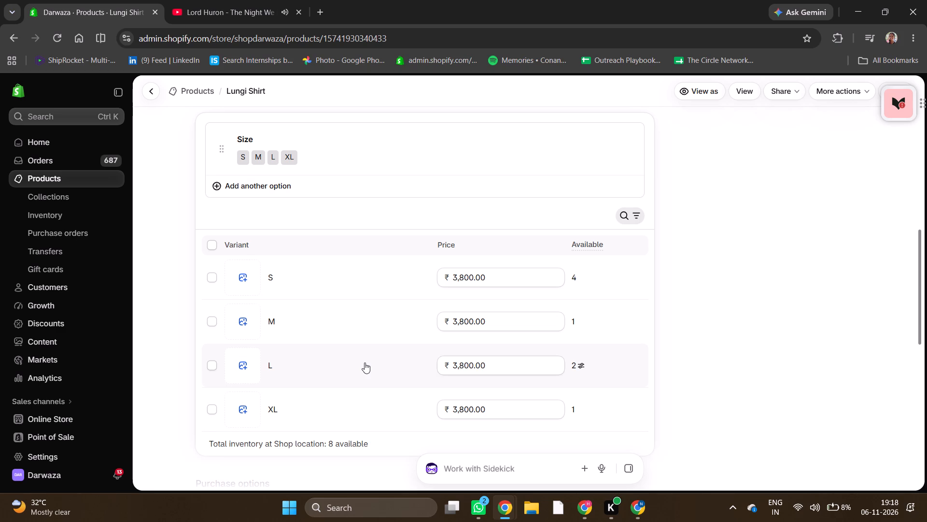
left_click(578, 286)
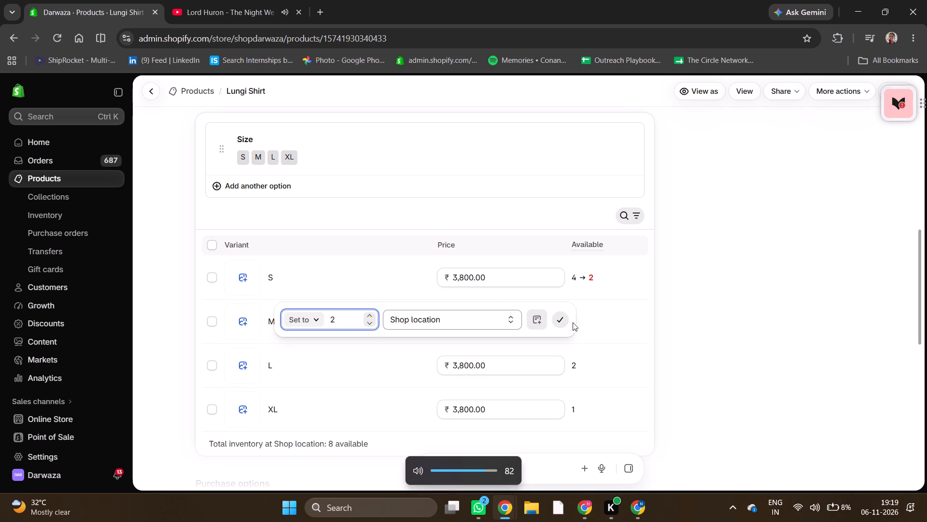
left_click(558, 319)
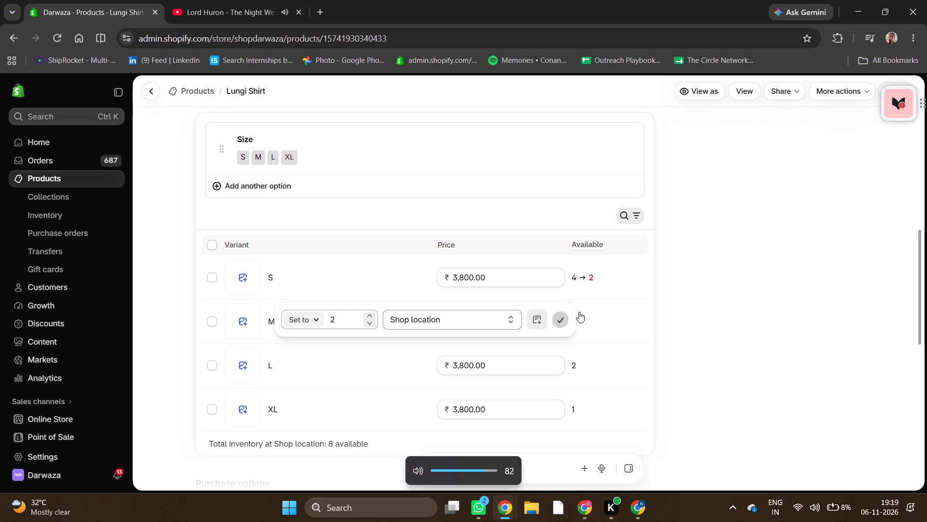
left_click(575, 319)
key("2")
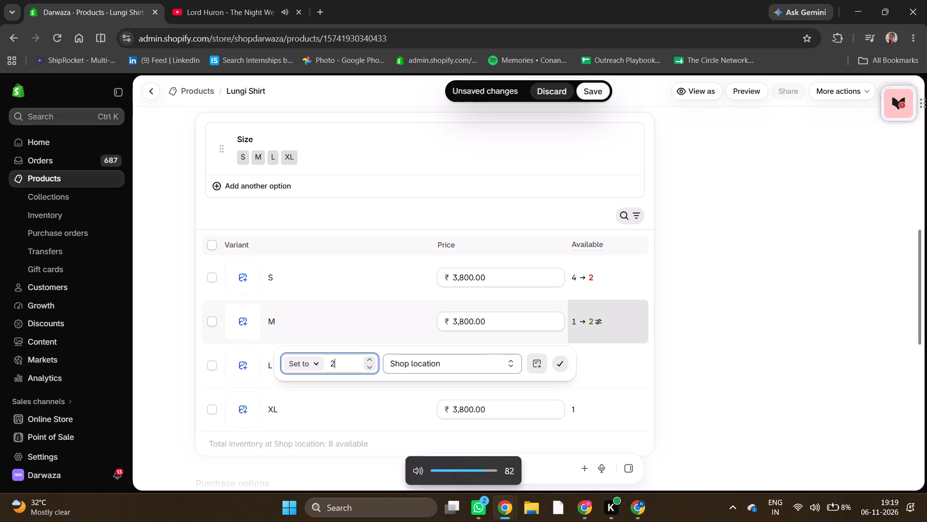
left_click(562, 360)
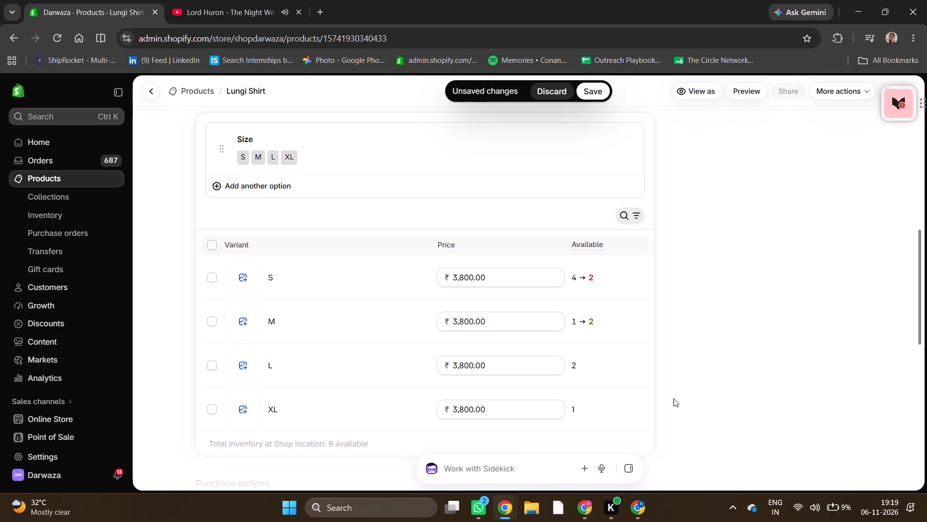
Set the available quantity of the Lungi Shirt's size XL variant to 0 at Shop location and save the product.
left_click(571, 413)
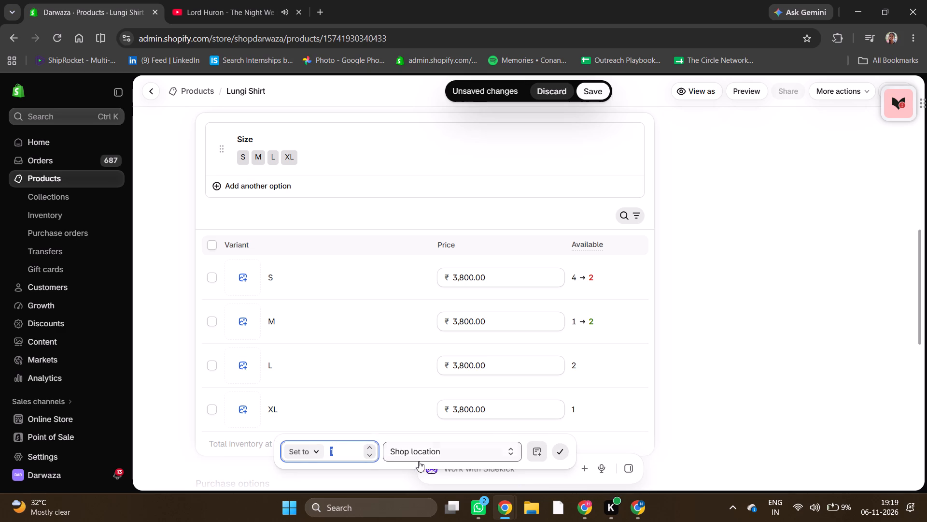
left_click(368, 457)
left_click(562, 452)
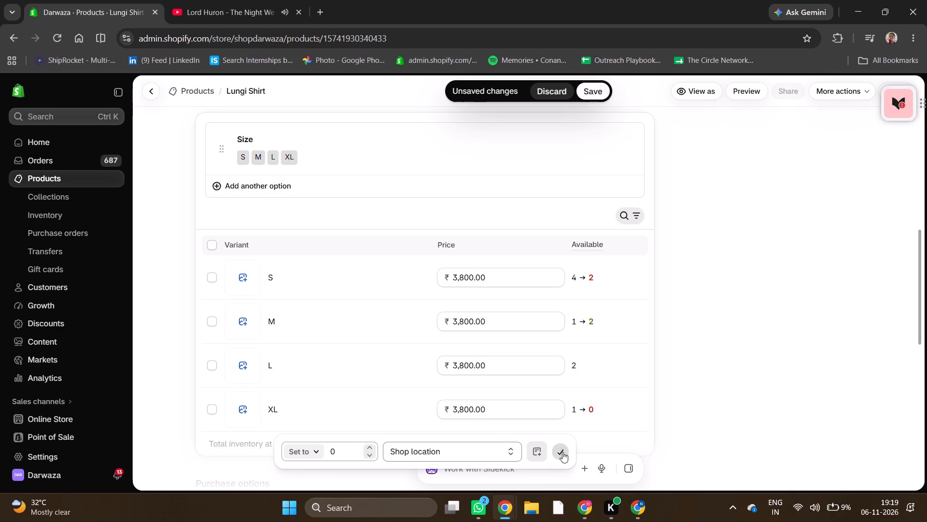
left_click(590, 95)
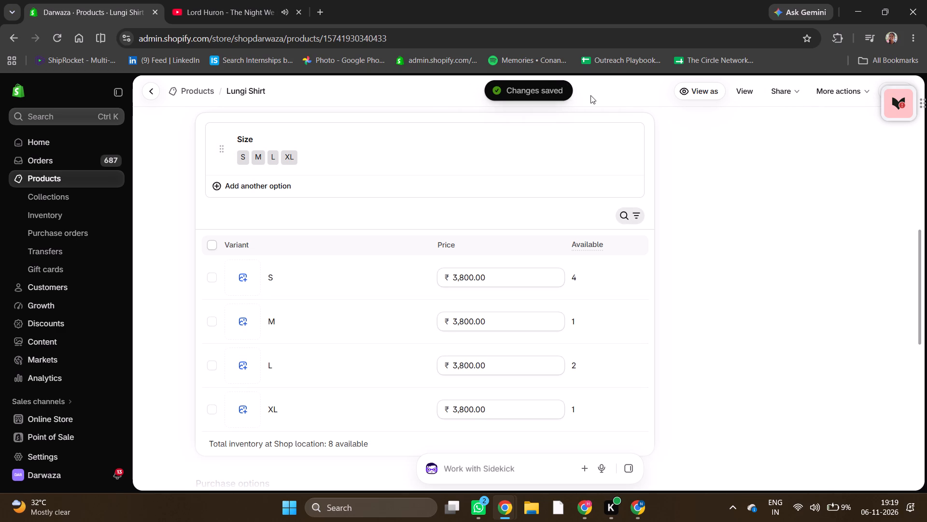
Return to the product list and open the Gulmohar Shirt product at its size variants.
left_click(200, 96)
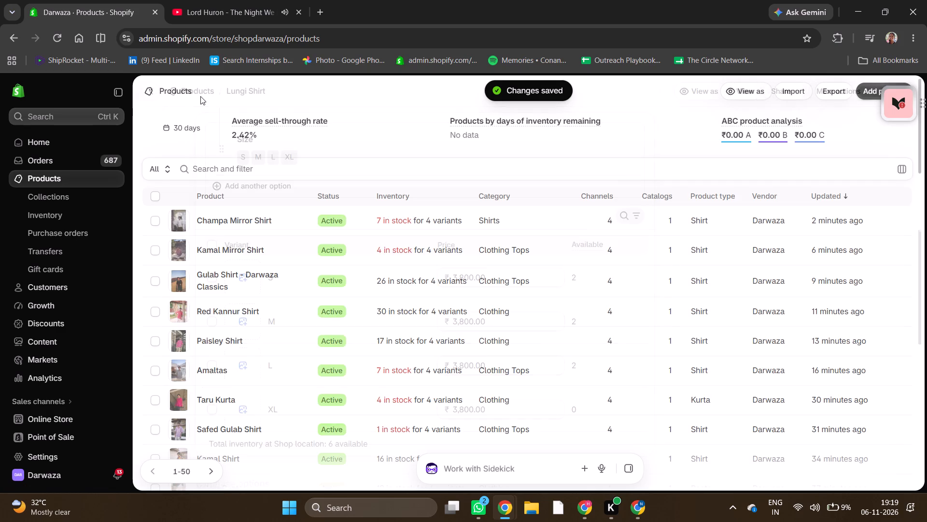
scroll(390, 322, "down", 3)
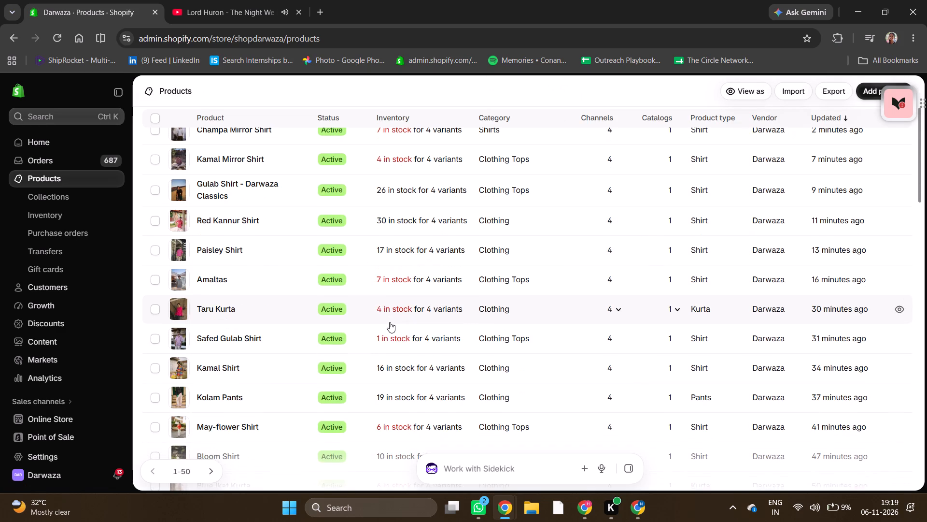
scroll(390, 322, "down", 9)
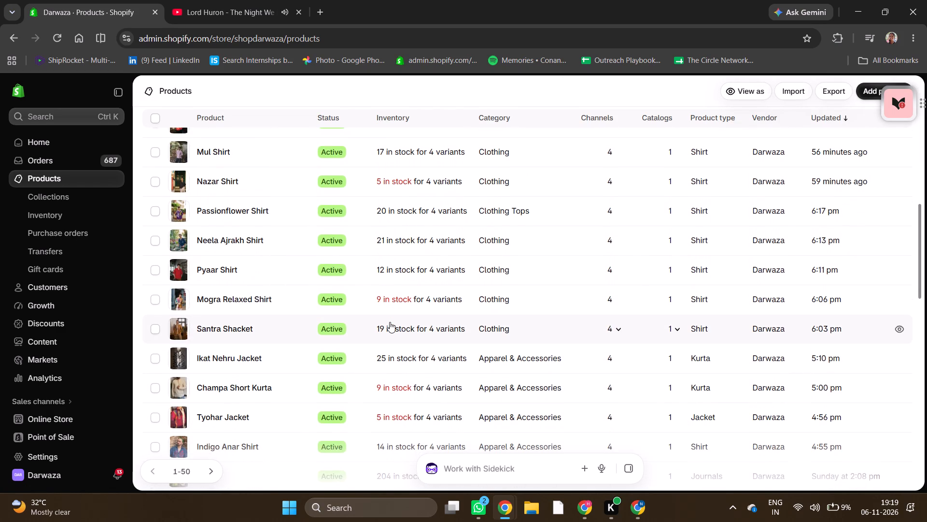
scroll(390, 322, "down", 5)
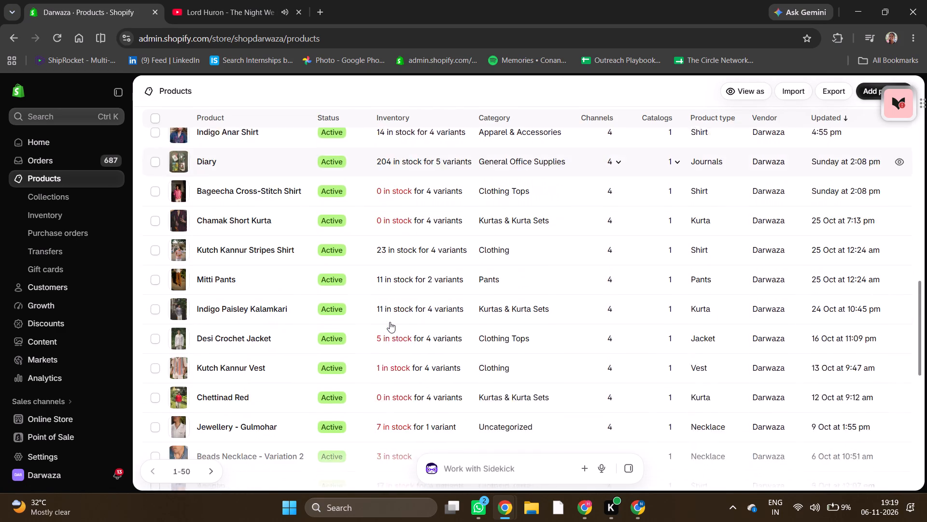
scroll(390, 322, "down", 7)
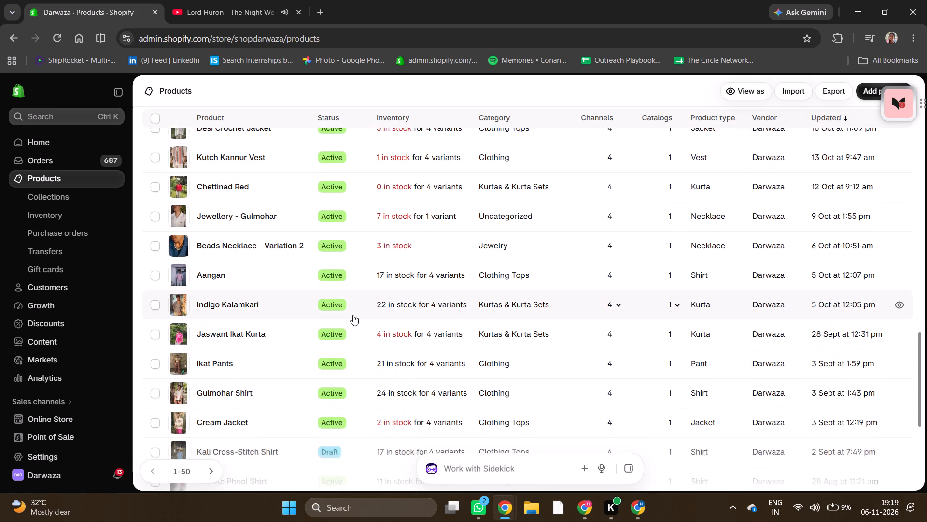
scroll(353, 315, "down", 3)
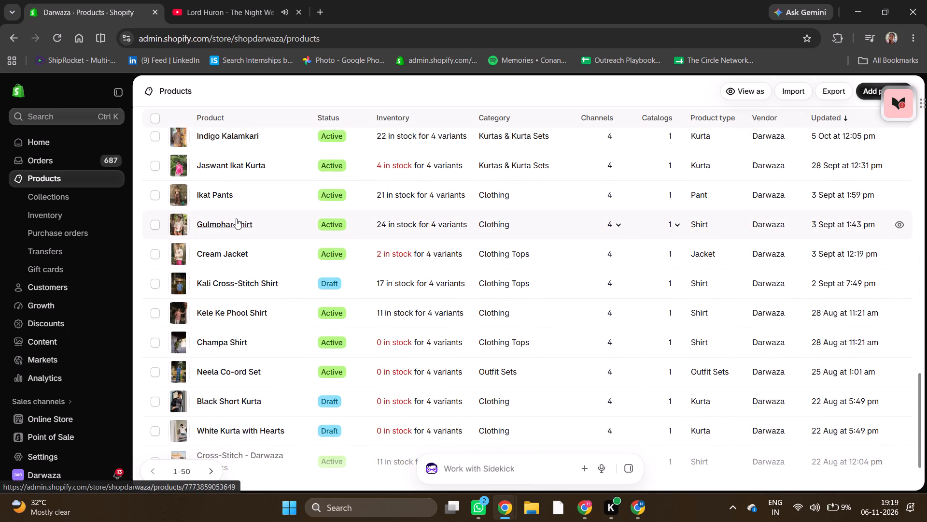
left_click(236, 218)
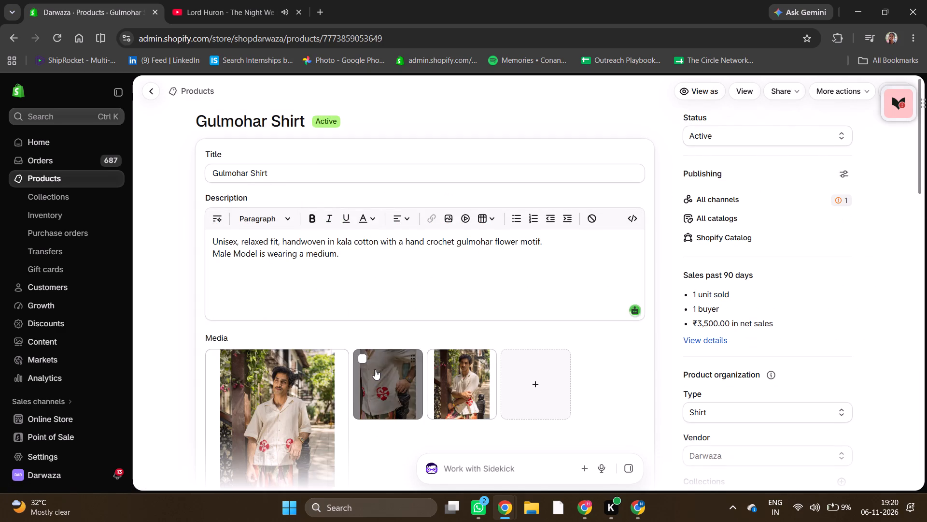
scroll(375, 369, "down", 10)
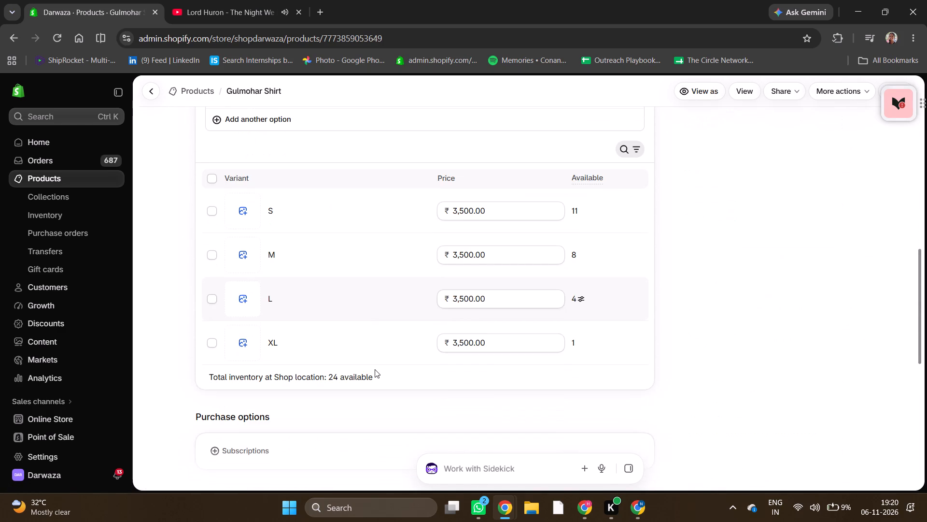
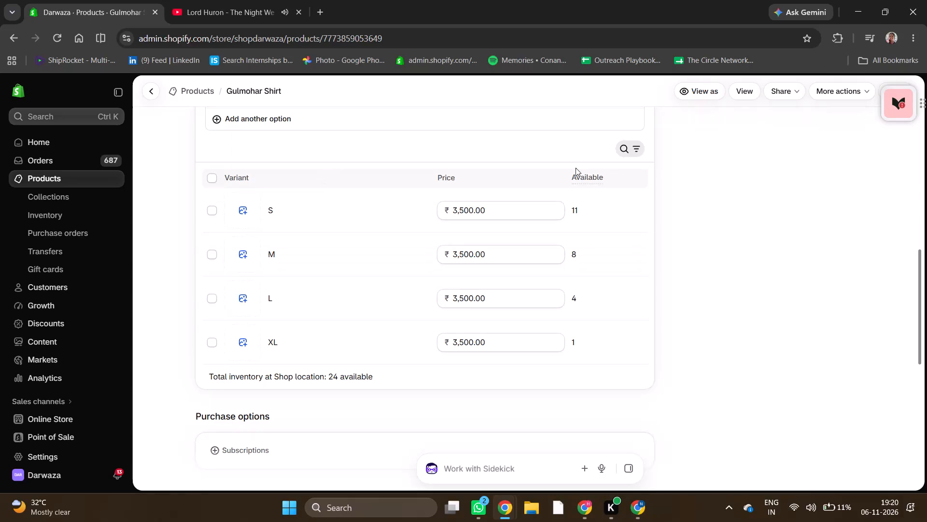
Set the available quantity of the Gulmohar Shirt's size S variant to 9 and size M variant to 10 at Shop location.
left_click(578, 215)
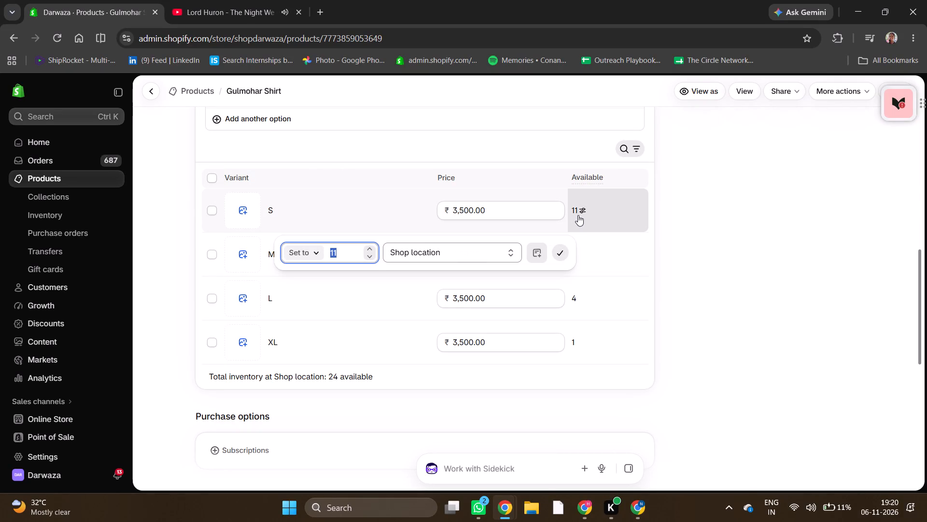
key("9")
left_click(563, 251)
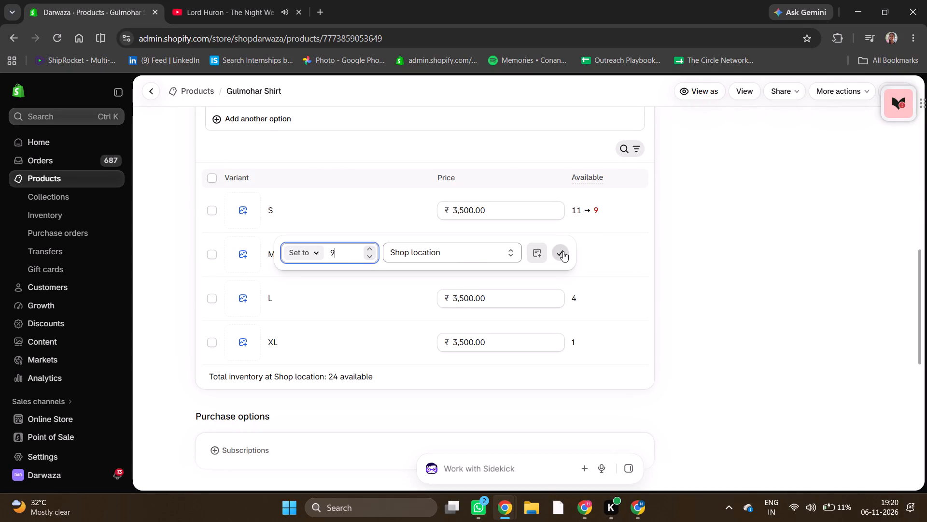
left_click(577, 253)
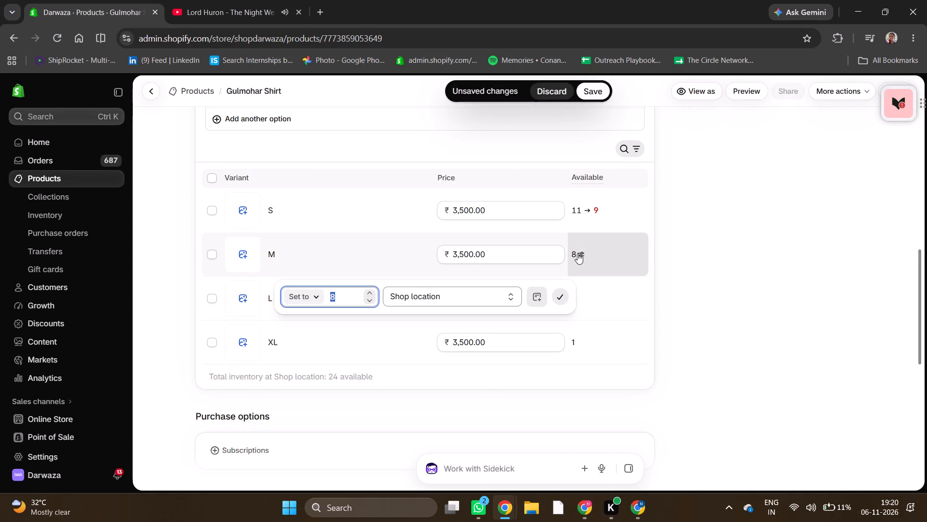
type("10")
key("Return")
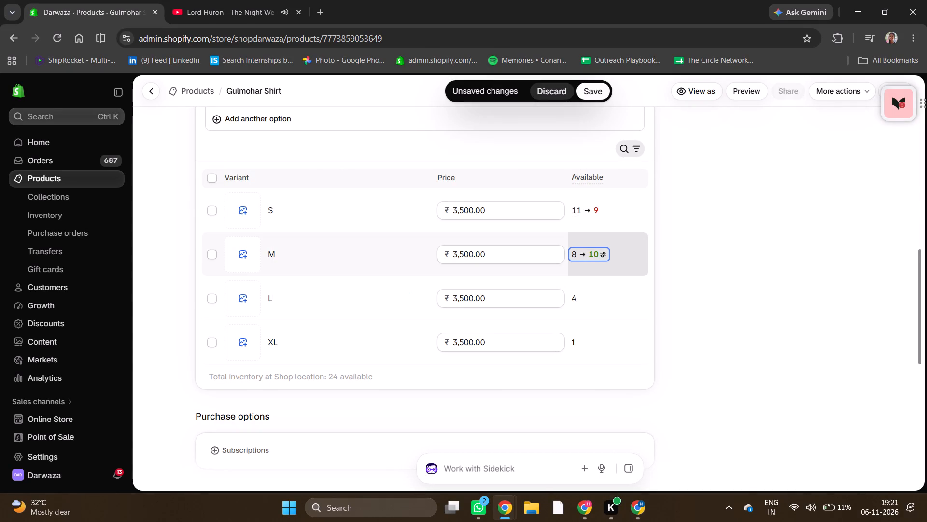
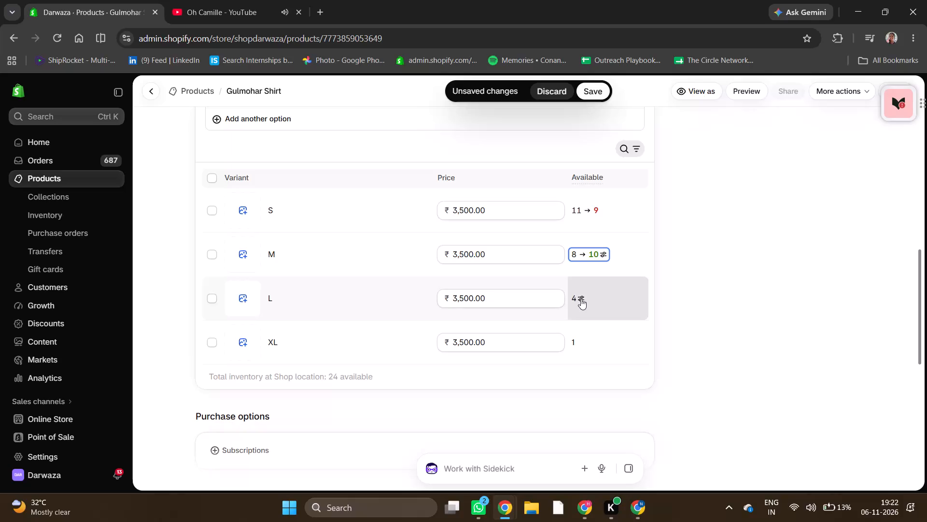
Set the available quantity of the Gulmohar Shirt's size L variant to 5 at Shop location.
left_click(577, 295)
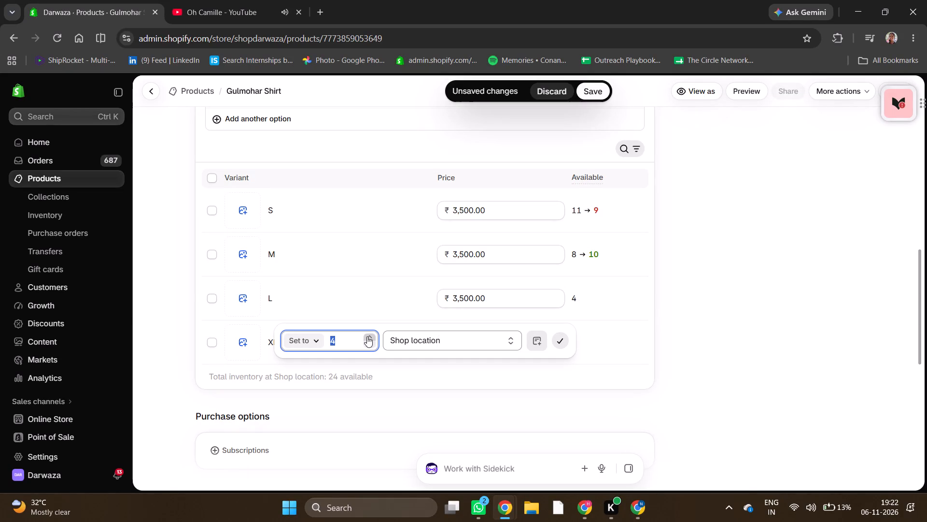
left_click(367, 336)
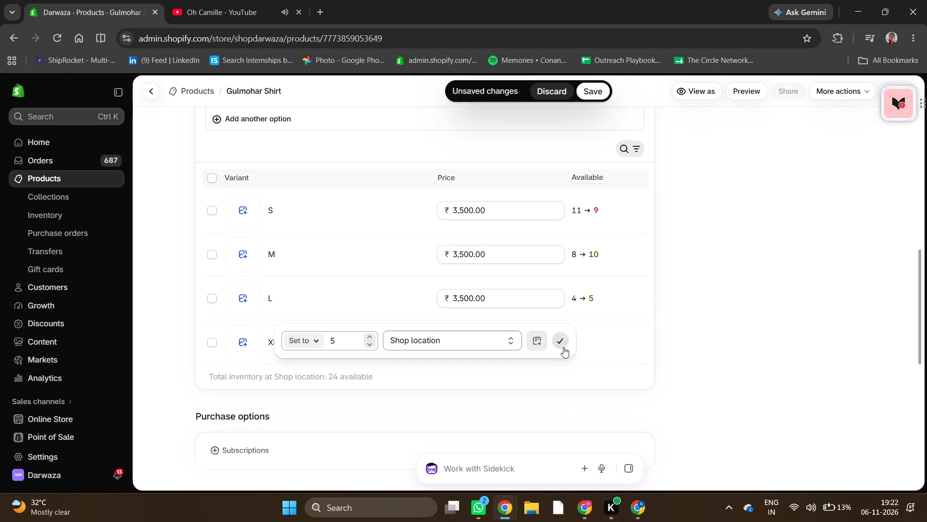
left_click(563, 347)
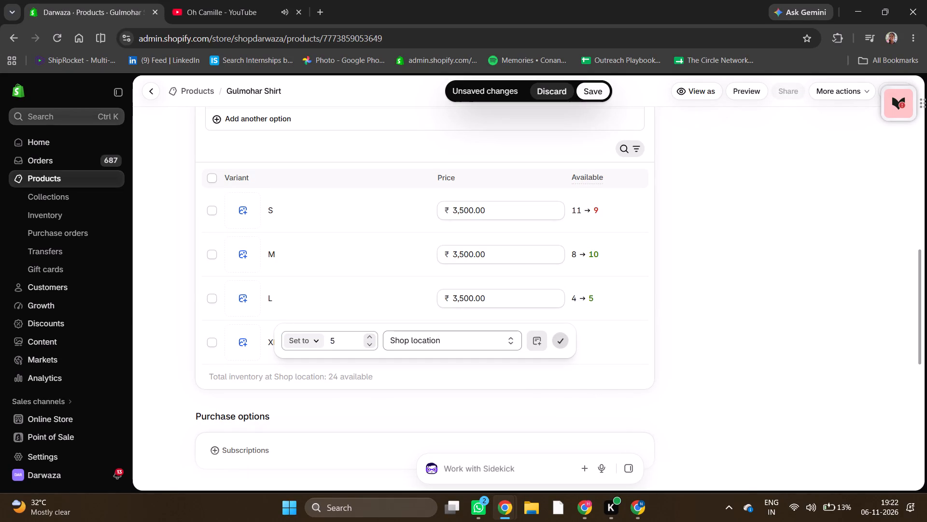